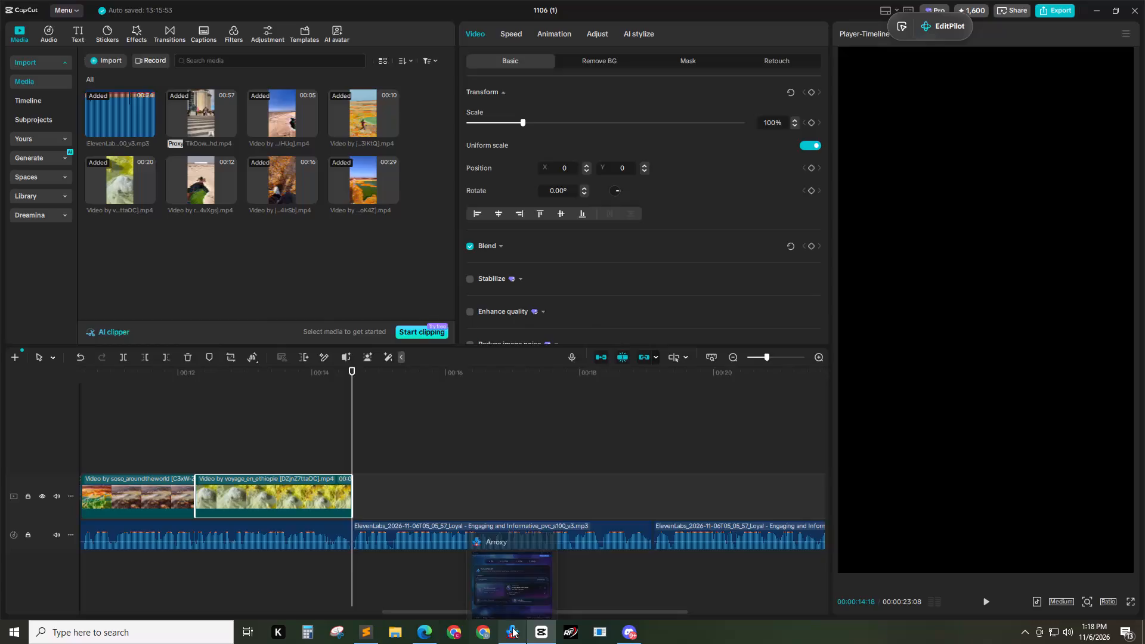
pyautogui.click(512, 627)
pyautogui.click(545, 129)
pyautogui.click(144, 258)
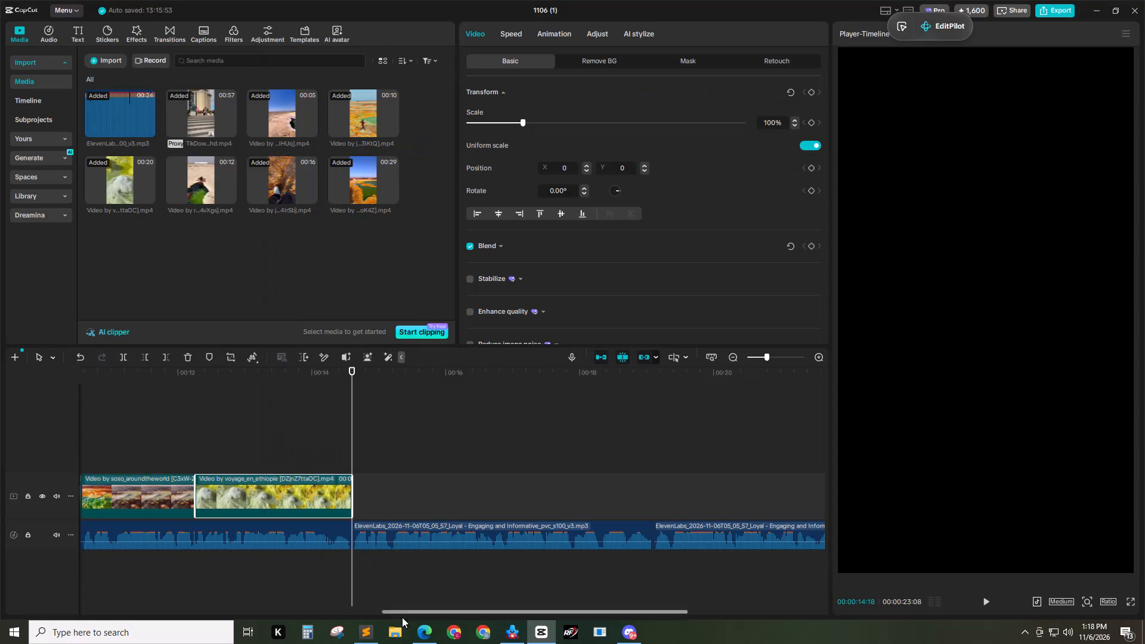
# Switch to Microsoft Edge and close the YTA Advanced (Main) group chat on the Facebook page.
pyautogui.click(428, 635)
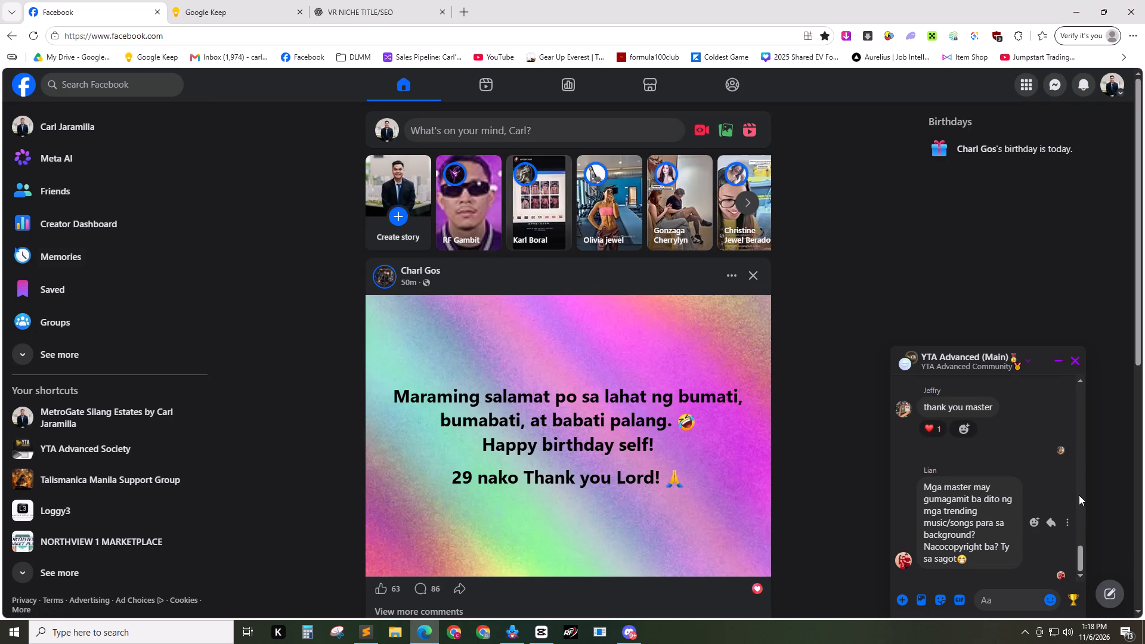
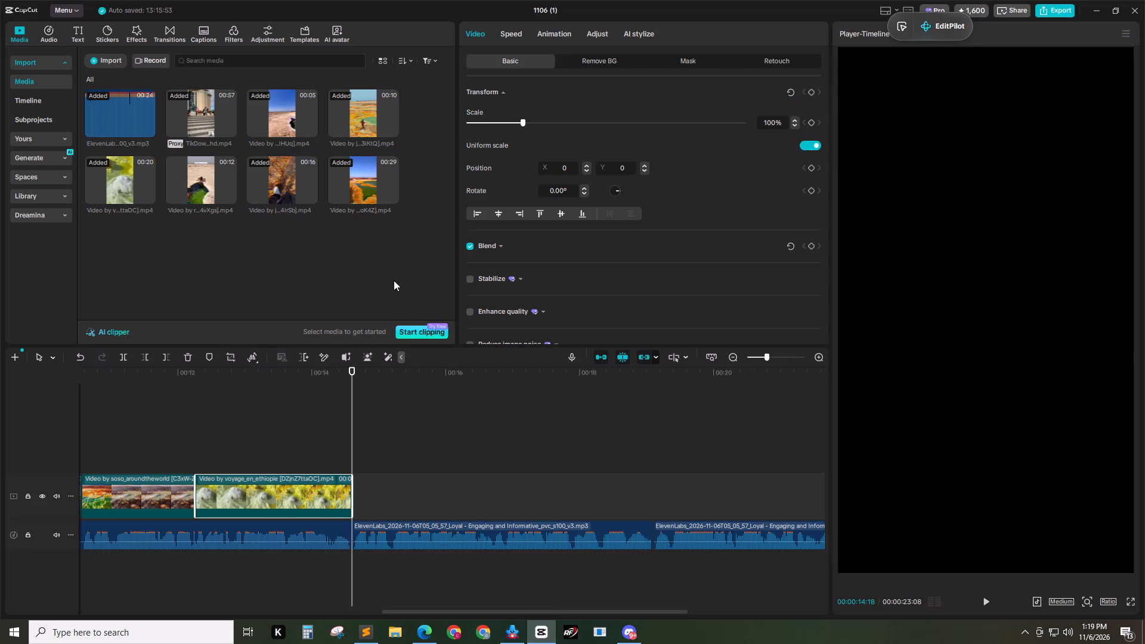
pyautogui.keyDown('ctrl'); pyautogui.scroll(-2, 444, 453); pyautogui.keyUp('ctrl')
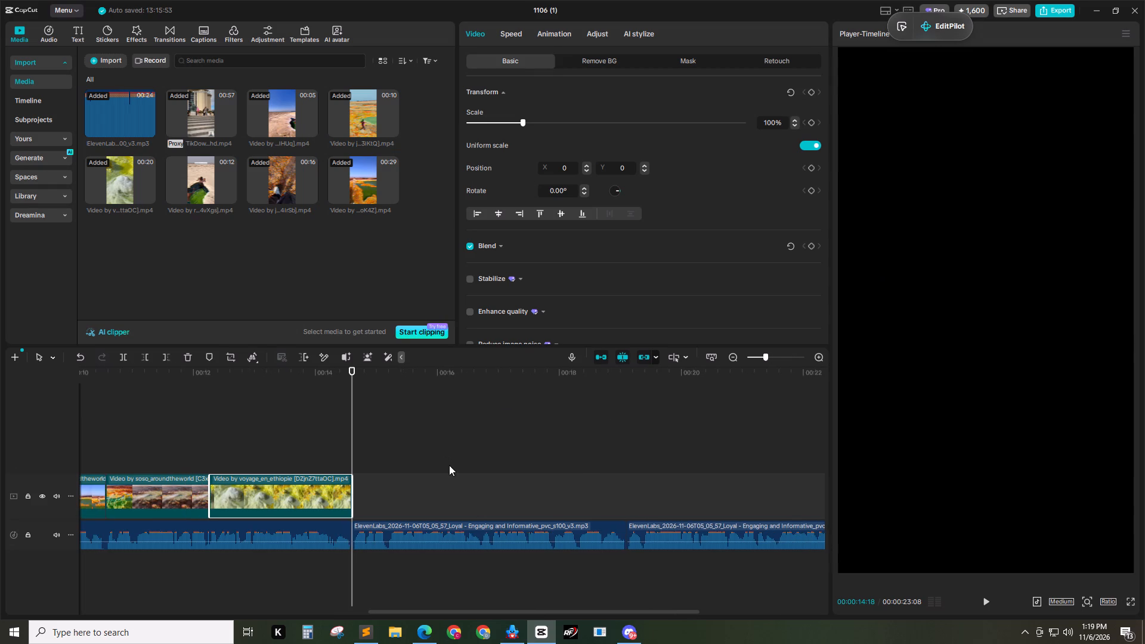
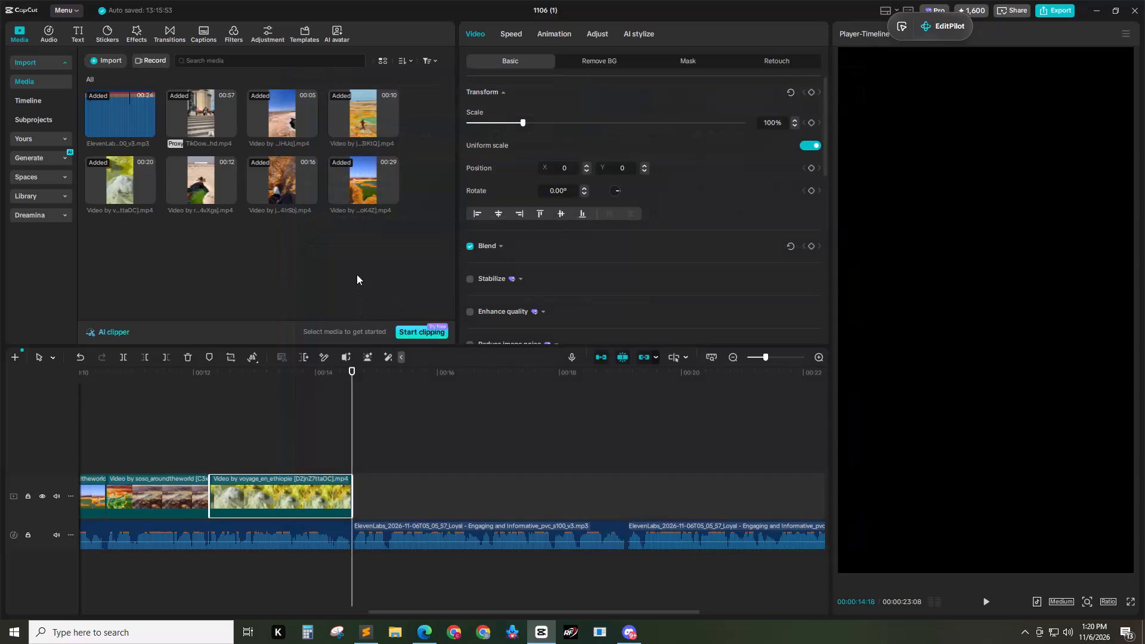
# Import the first six video files listed under Today in the Downloads folder into the project's media.
pyautogui.hotkey('ctrl', 'i')
pyautogui.moveTo(107, 121); pyautogui.dragTo(445, 124)
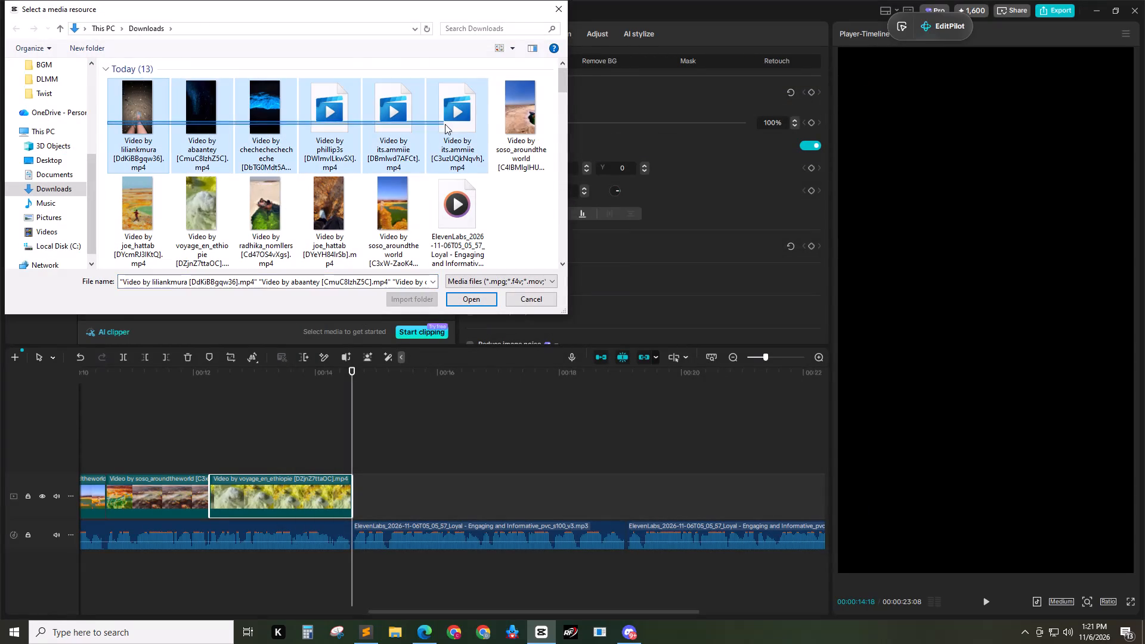
pyautogui.moveTo(445, 124); pyautogui.dragTo(446, 125)
pyautogui.click(475, 300)
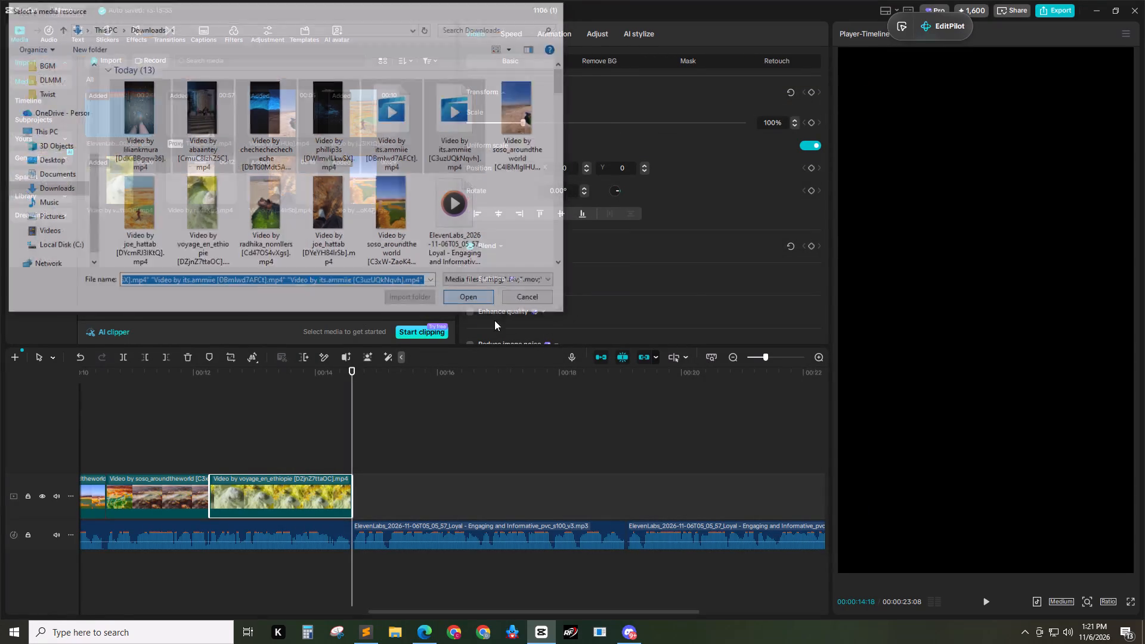
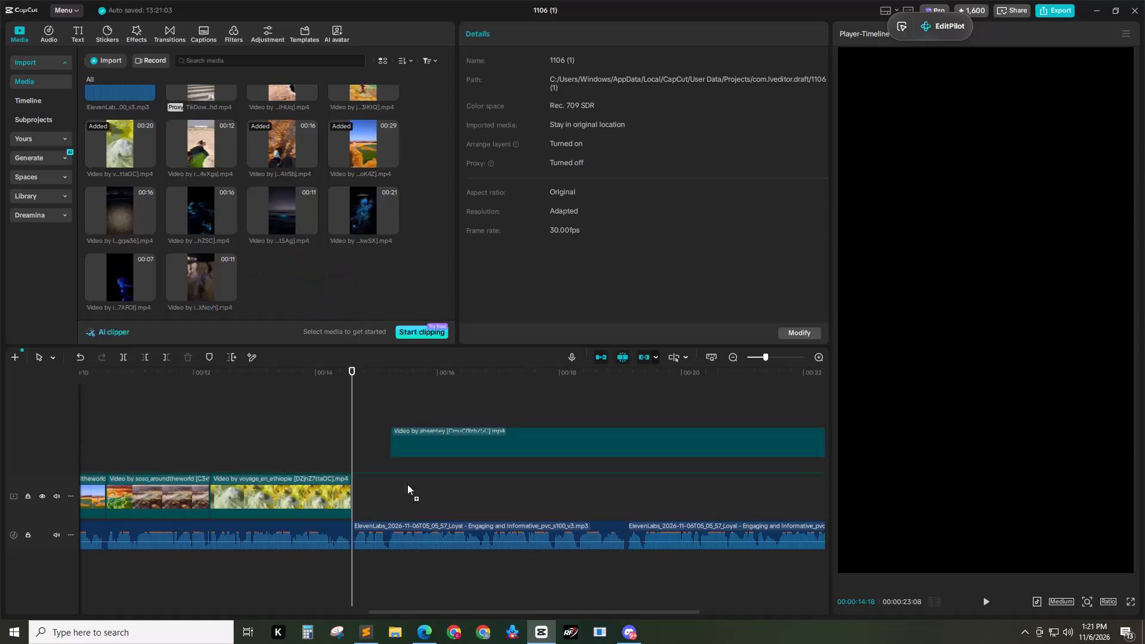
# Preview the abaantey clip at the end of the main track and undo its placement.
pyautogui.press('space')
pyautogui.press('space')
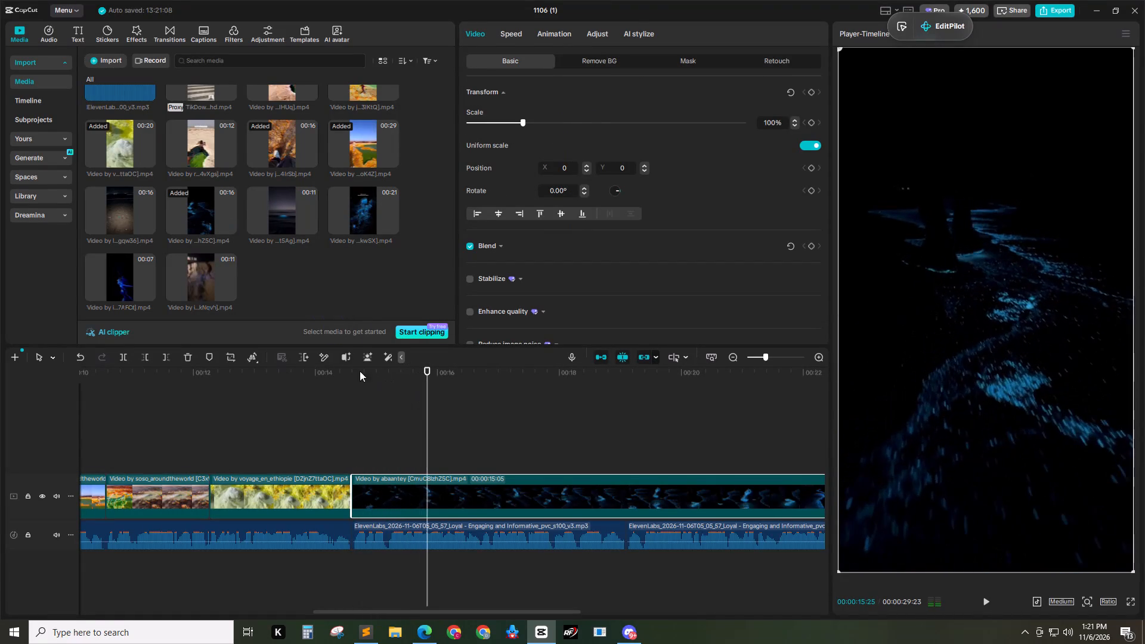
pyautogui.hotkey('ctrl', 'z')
pyautogui.moveTo(122, 274); pyautogui.dragTo(363, 497)
pyautogui.moveTo(363, 370); pyautogui.dragTo(340, 372)
pyautogui.press('space')
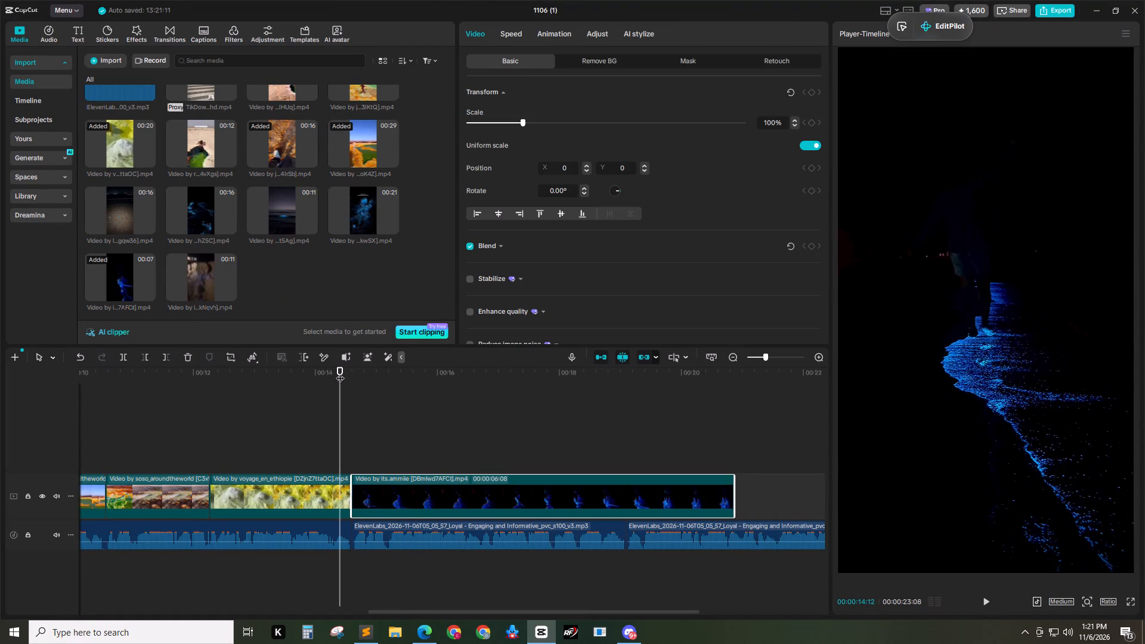
pyautogui.press('space')
pyautogui.press('space')
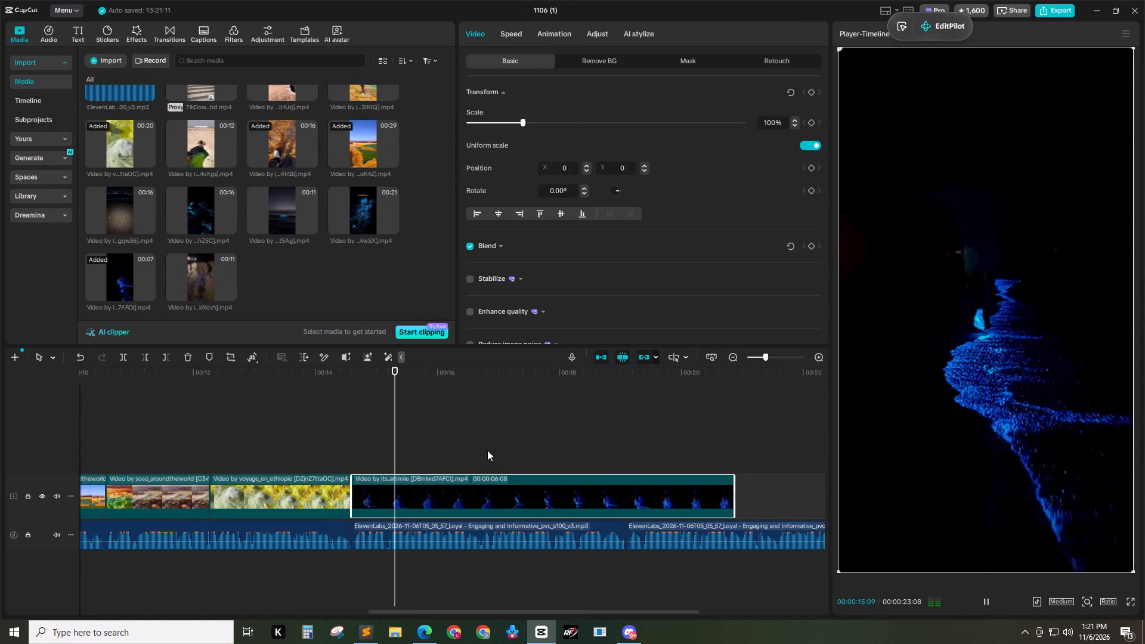
pyautogui.press('space')
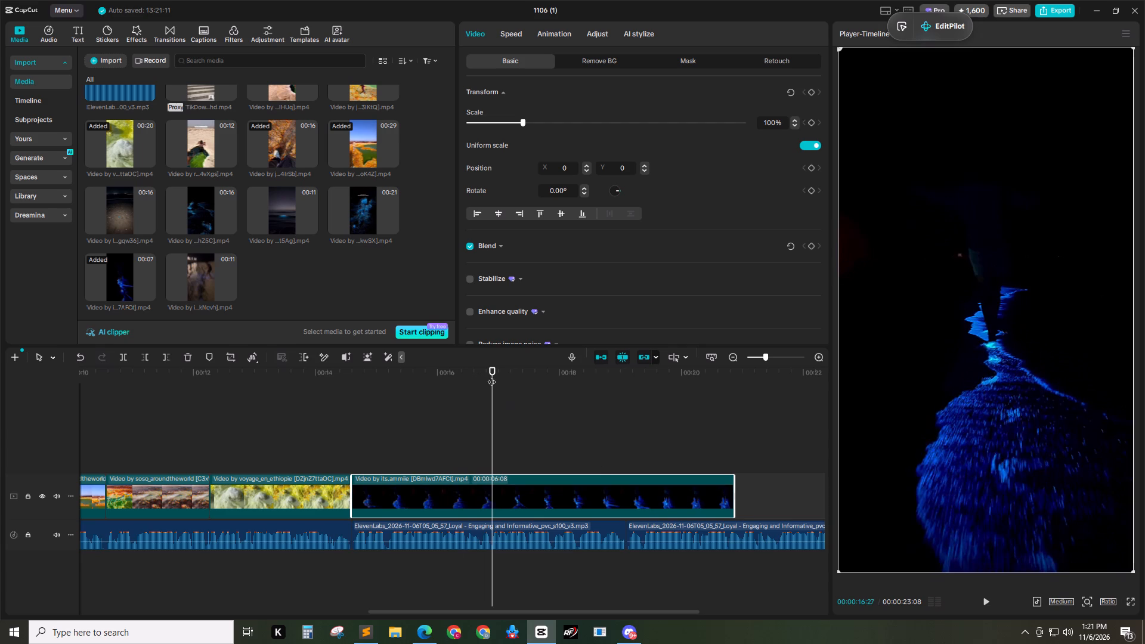
pyautogui.moveTo(491, 376); pyautogui.dragTo(481, 377)
pyautogui.press('w')
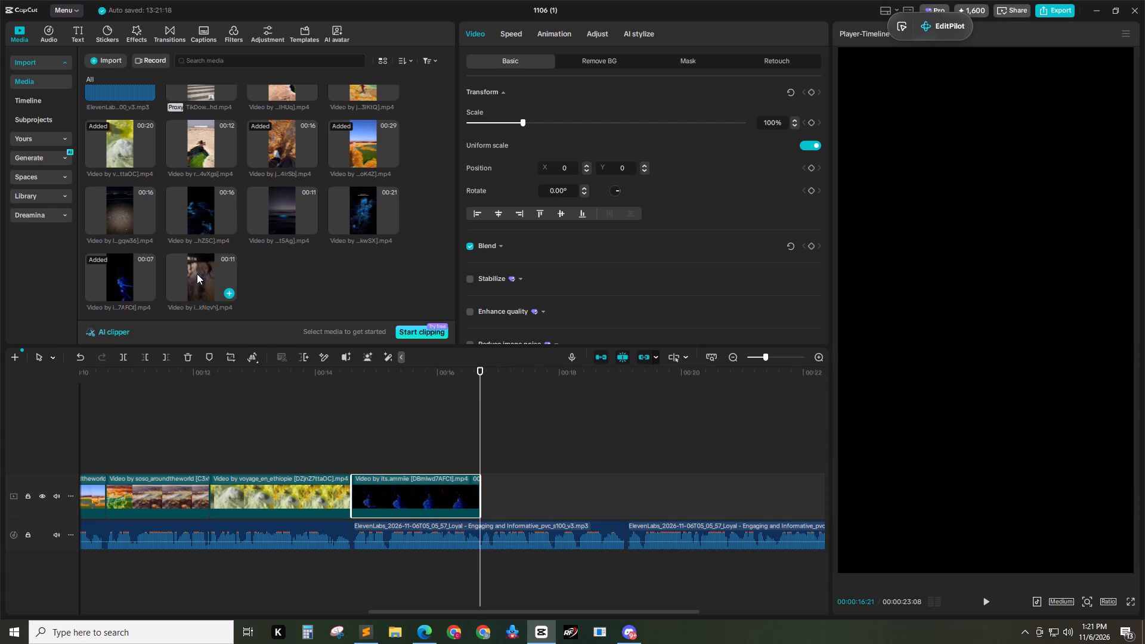
pyautogui.moveTo(199, 264); pyautogui.dragTo(490, 494)
pyautogui.press('space')
pyautogui.press('space')
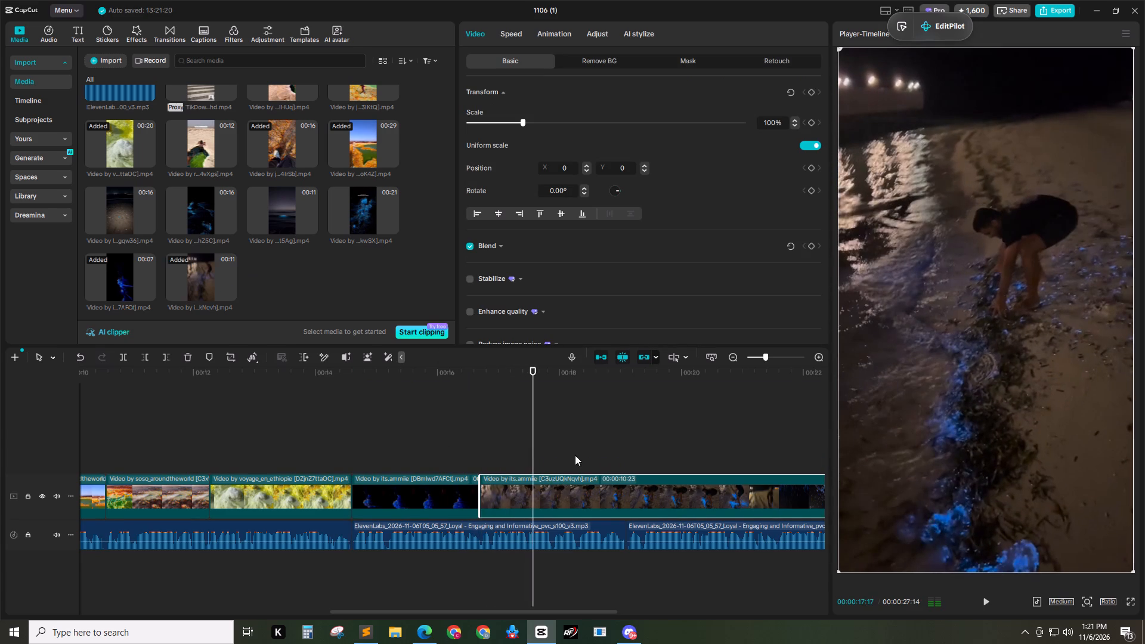
pyautogui.press('q')
pyautogui.moveTo(499, 384); pyautogui.dragTo(524, 383)
pyautogui.moveTo(497, 377); pyautogui.dragTo(506, 377)
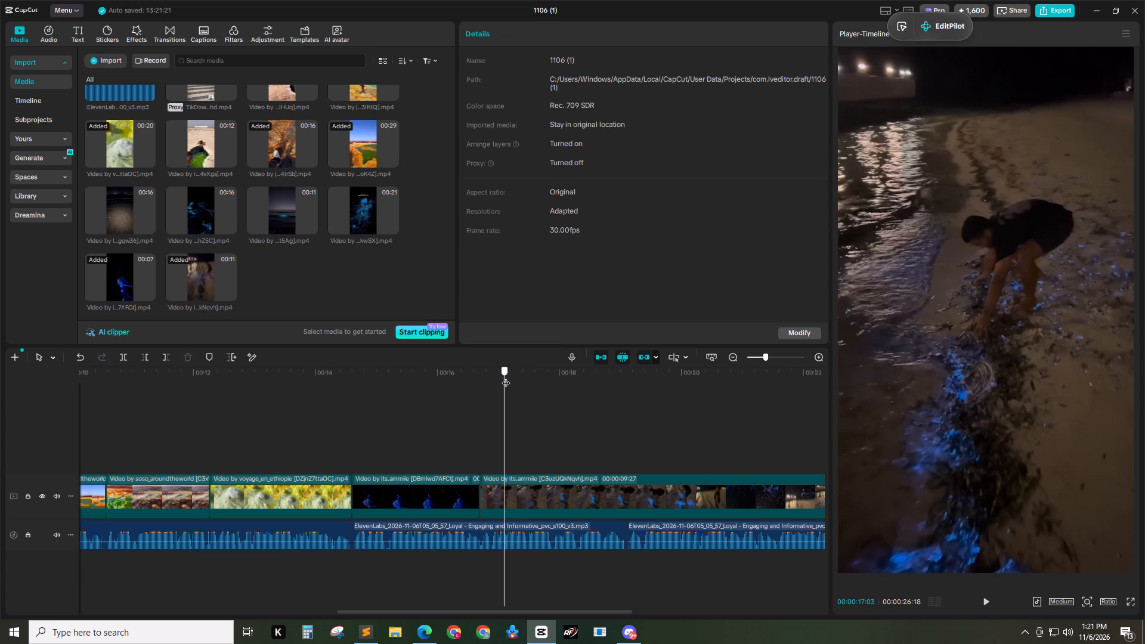
pyautogui.moveTo(506, 377); pyautogui.dragTo(534, 377)
pyautogui.press('q')
# Play back the beach clip and the cut leading into it to check how the footage fits the voiceover.
pyautogui.press('space')
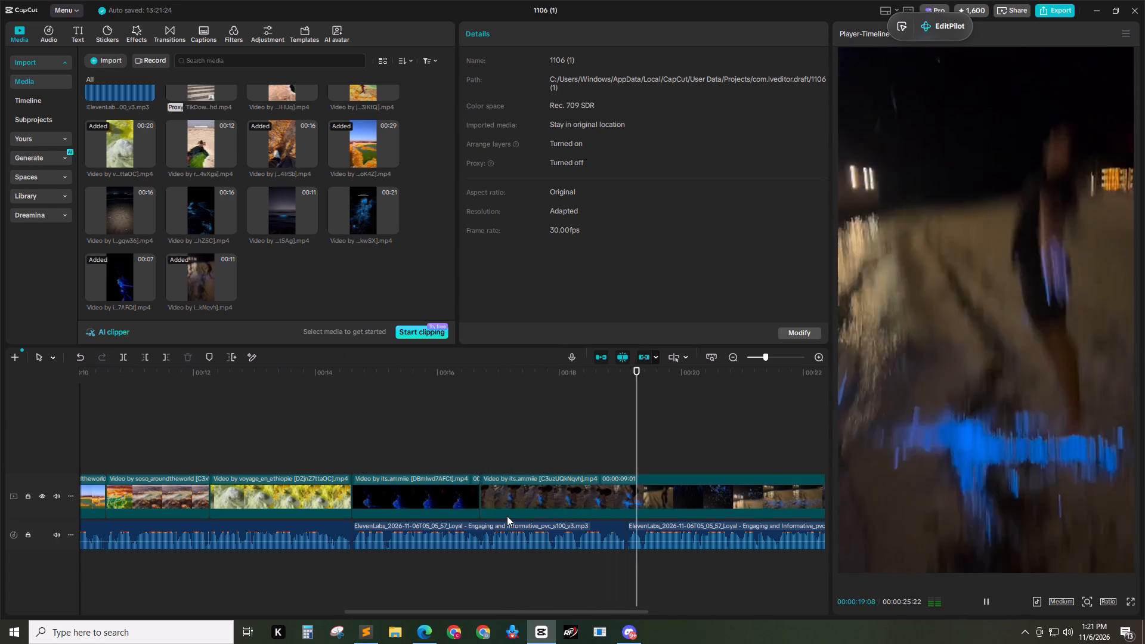
pyautogui.press('space')
pyautogui.moveTo(546, 374); pyautogui.dragTo(496, 374)
pyautogui.press('space')
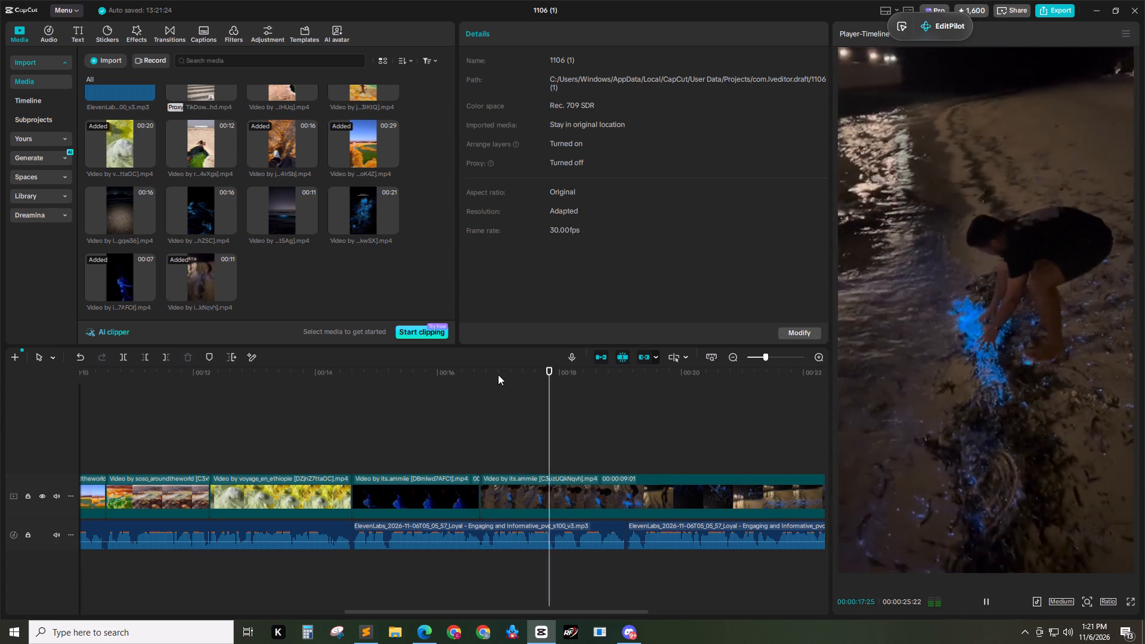
pyautogui.press('space')
pyautogui.moveTo(543, 362); pyautogui.dragTo(462, 367)
pyautogui.moveTo(478, 369); pyautogui.dragTo(454, 372)
pyautogui.press('space')
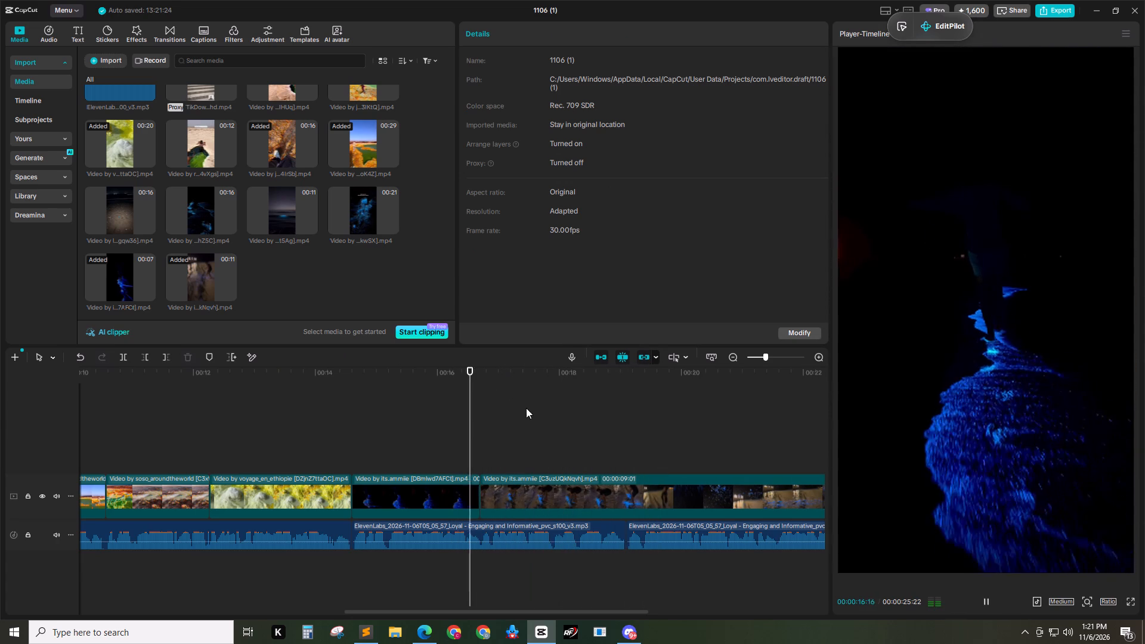
pyautogui.press('space')
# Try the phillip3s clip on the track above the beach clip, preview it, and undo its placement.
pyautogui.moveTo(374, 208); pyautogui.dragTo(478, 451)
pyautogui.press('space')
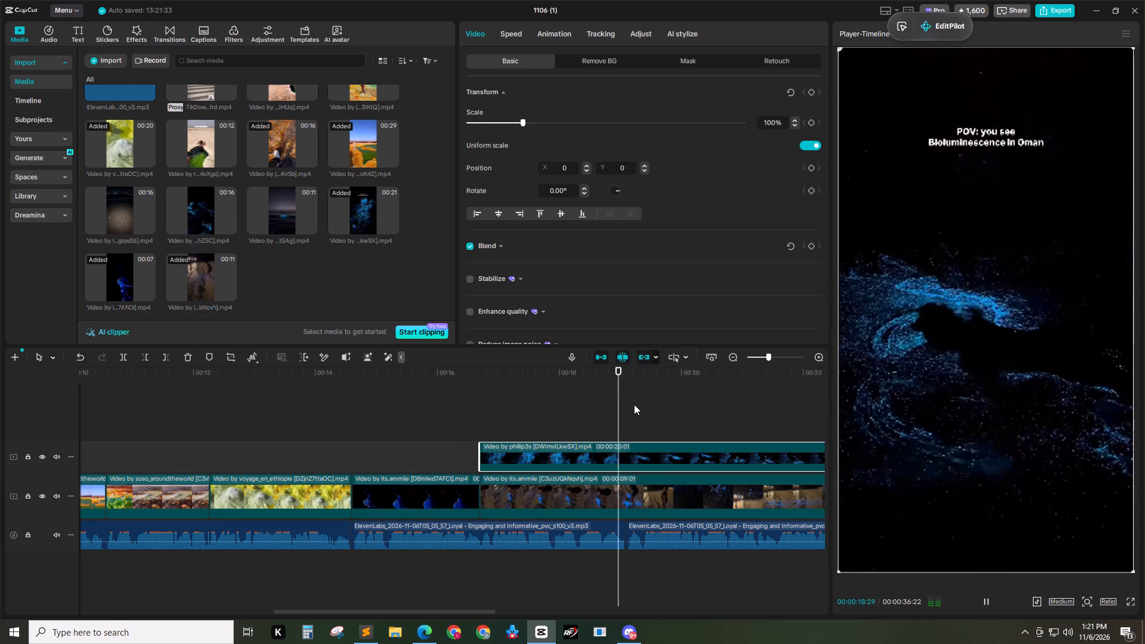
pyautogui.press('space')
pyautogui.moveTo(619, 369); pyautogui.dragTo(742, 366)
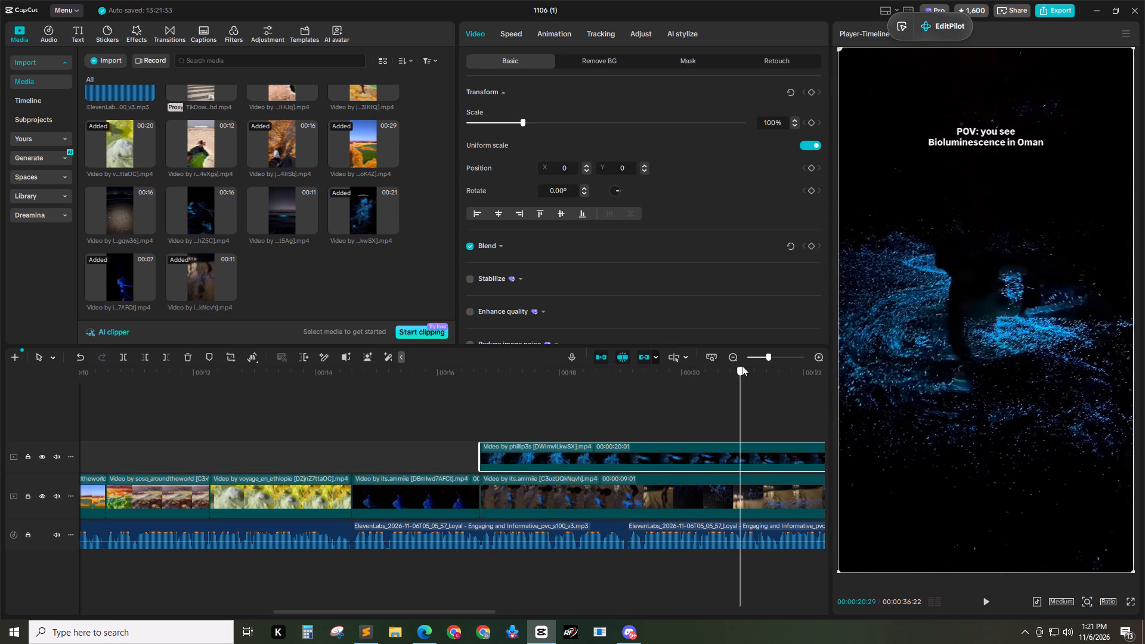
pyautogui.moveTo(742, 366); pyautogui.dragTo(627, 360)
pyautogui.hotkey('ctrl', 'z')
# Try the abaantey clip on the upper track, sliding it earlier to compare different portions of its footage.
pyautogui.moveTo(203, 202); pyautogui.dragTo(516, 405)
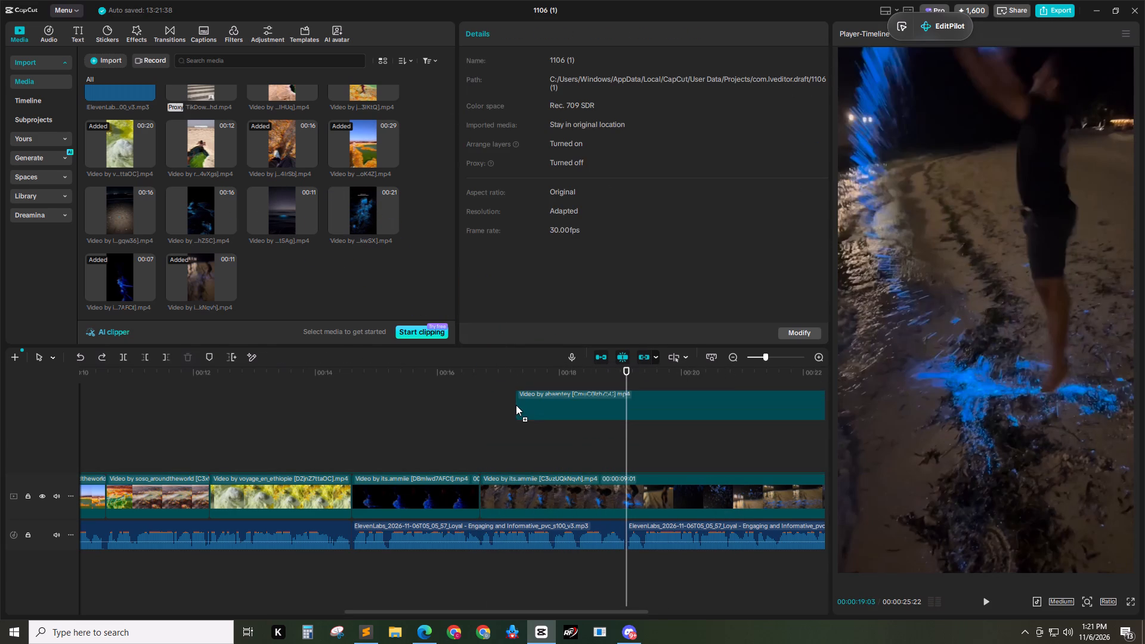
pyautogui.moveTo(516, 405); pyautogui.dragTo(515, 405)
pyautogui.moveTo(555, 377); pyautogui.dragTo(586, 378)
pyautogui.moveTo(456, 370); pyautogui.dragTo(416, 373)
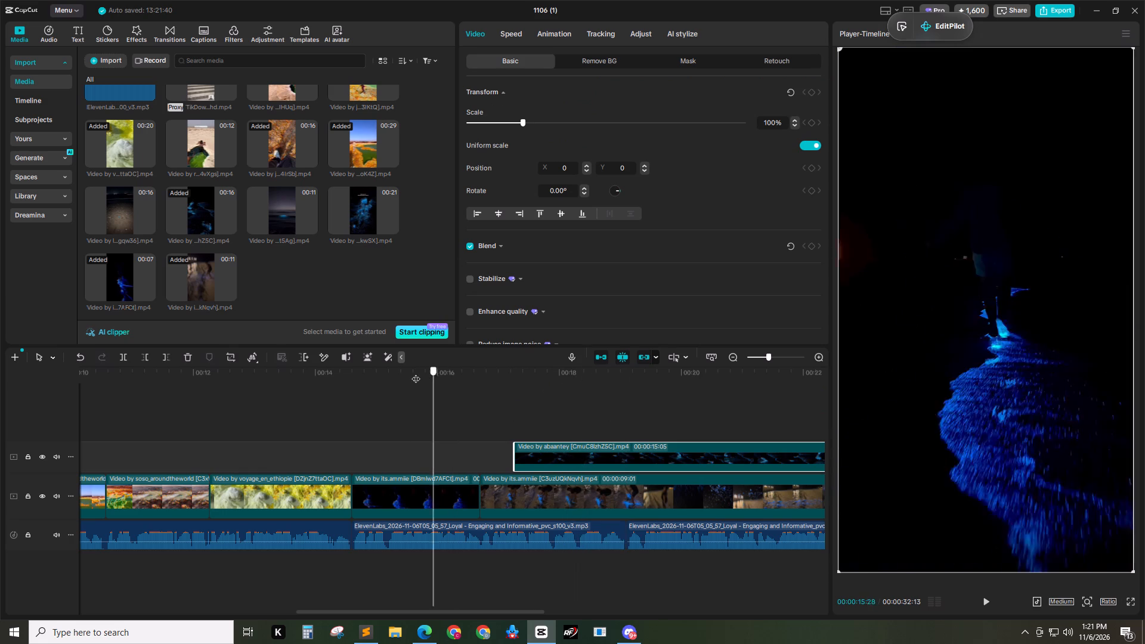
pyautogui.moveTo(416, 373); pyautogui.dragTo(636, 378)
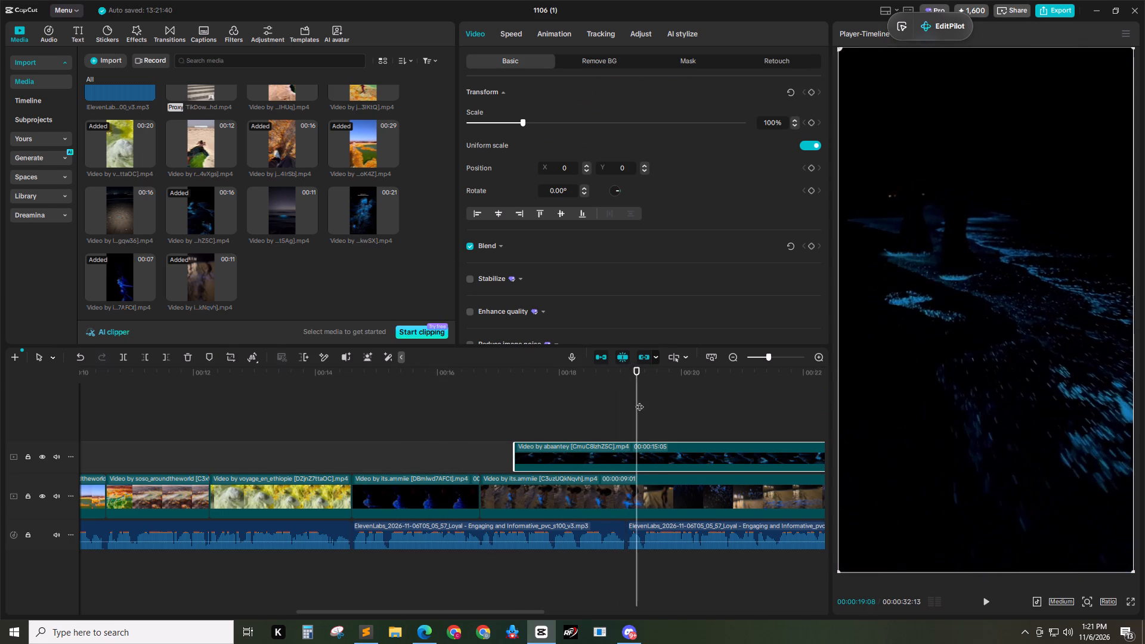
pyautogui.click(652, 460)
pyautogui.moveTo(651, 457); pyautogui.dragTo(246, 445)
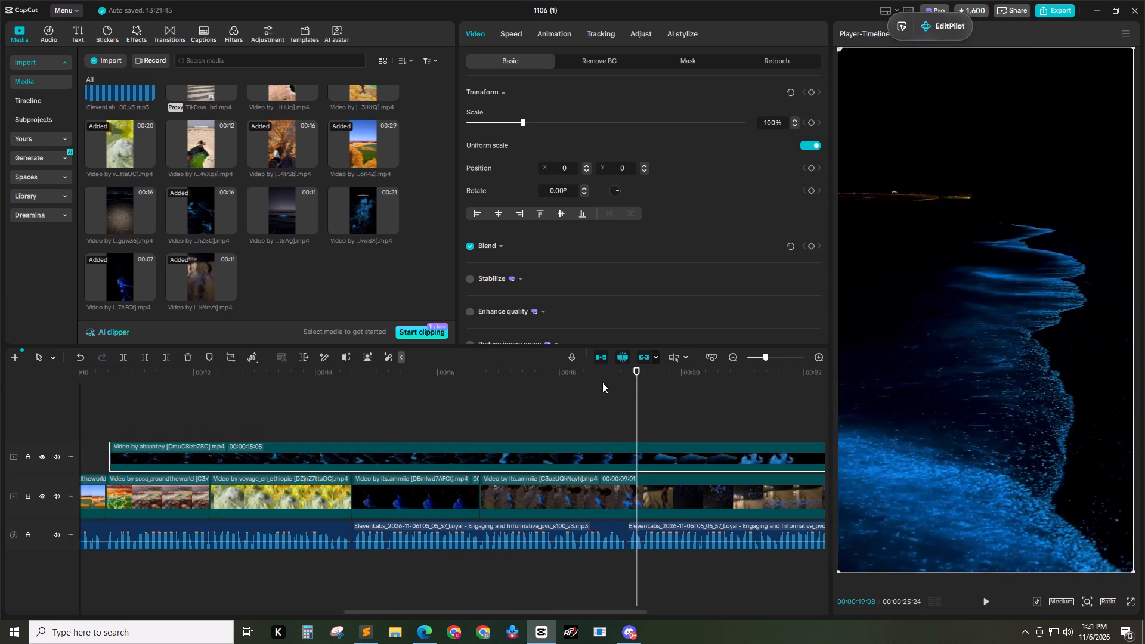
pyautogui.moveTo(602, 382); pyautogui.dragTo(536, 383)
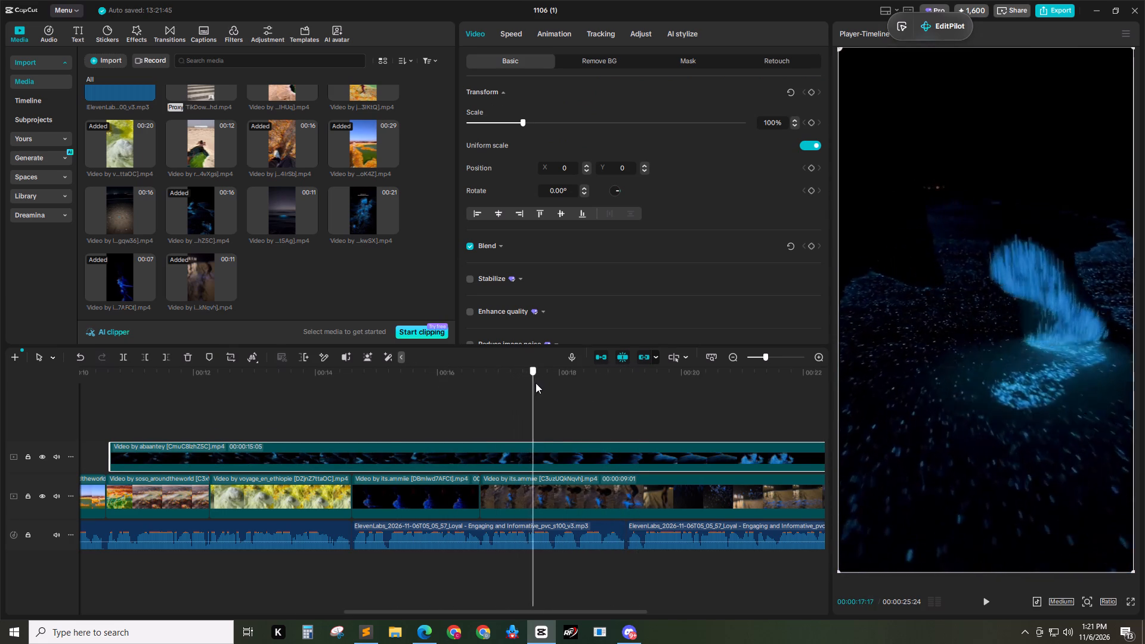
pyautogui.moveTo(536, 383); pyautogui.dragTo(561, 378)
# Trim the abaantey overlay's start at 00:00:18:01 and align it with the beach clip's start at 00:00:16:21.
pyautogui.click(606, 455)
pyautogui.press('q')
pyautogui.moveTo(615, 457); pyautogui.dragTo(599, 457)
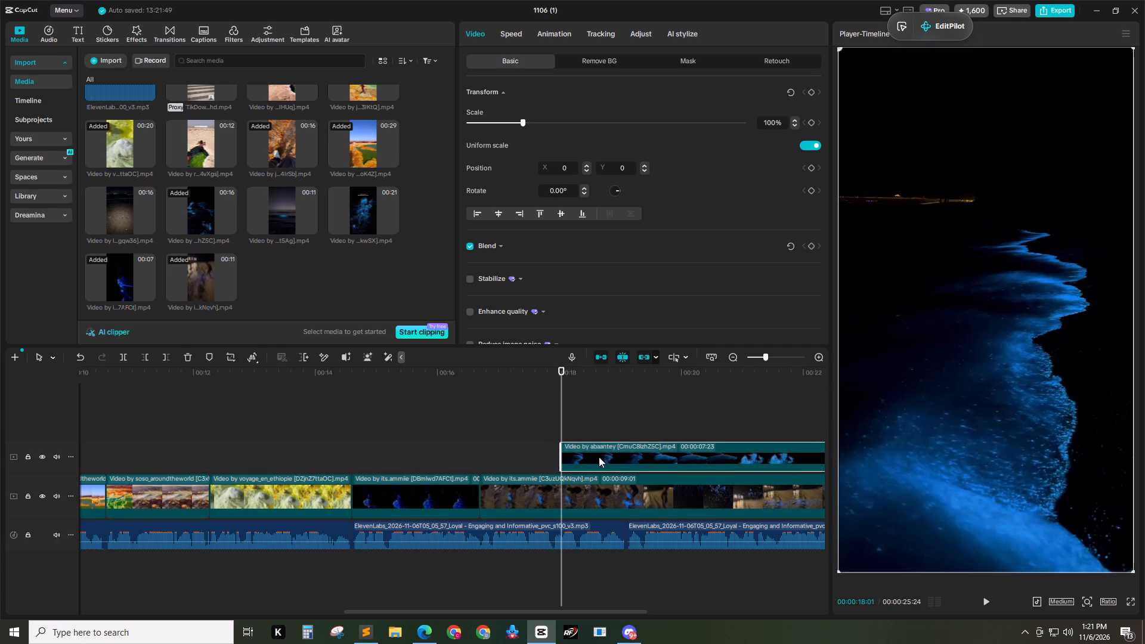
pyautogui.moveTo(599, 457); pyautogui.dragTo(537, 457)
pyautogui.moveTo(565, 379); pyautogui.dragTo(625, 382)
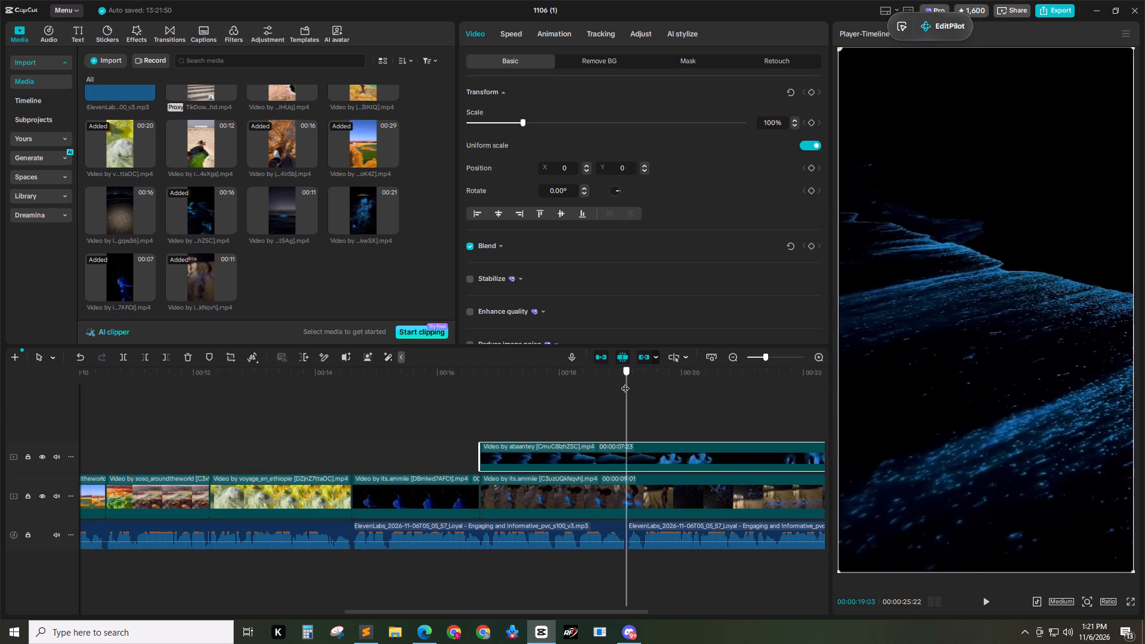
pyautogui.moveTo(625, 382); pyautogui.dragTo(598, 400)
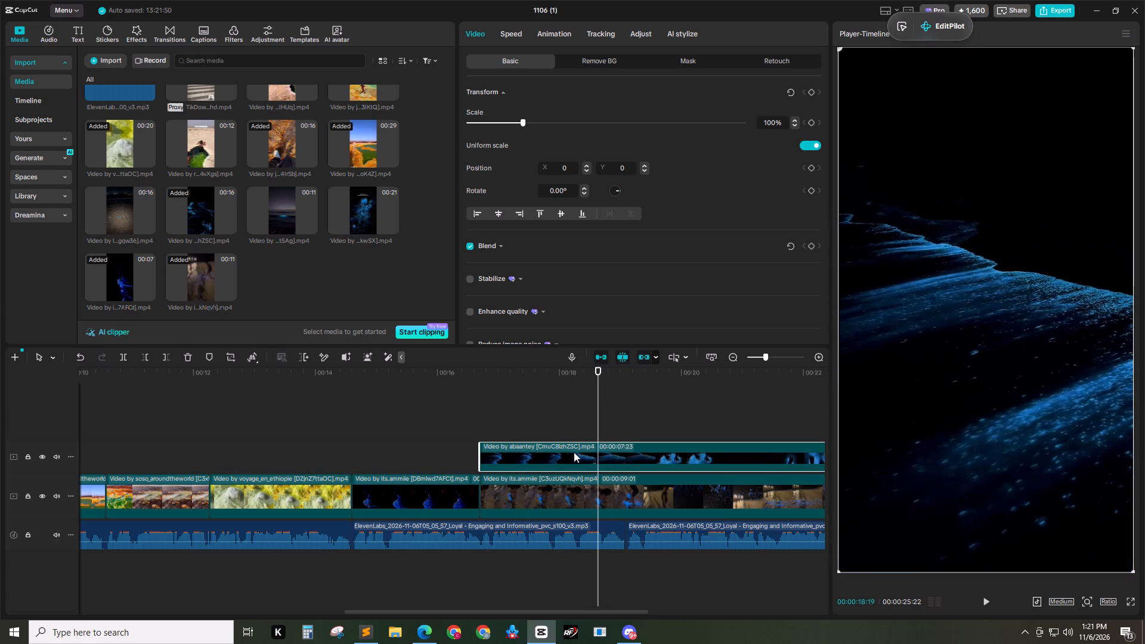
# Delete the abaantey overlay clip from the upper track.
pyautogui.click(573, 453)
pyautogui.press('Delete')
# Place the 00:11 chechechechecheche glowing-wave clip above the beach clip at 00:00:16:21 and preview it.
pyautogui.moveTo(360, 205); pyautogui.dragTo(258, 414)
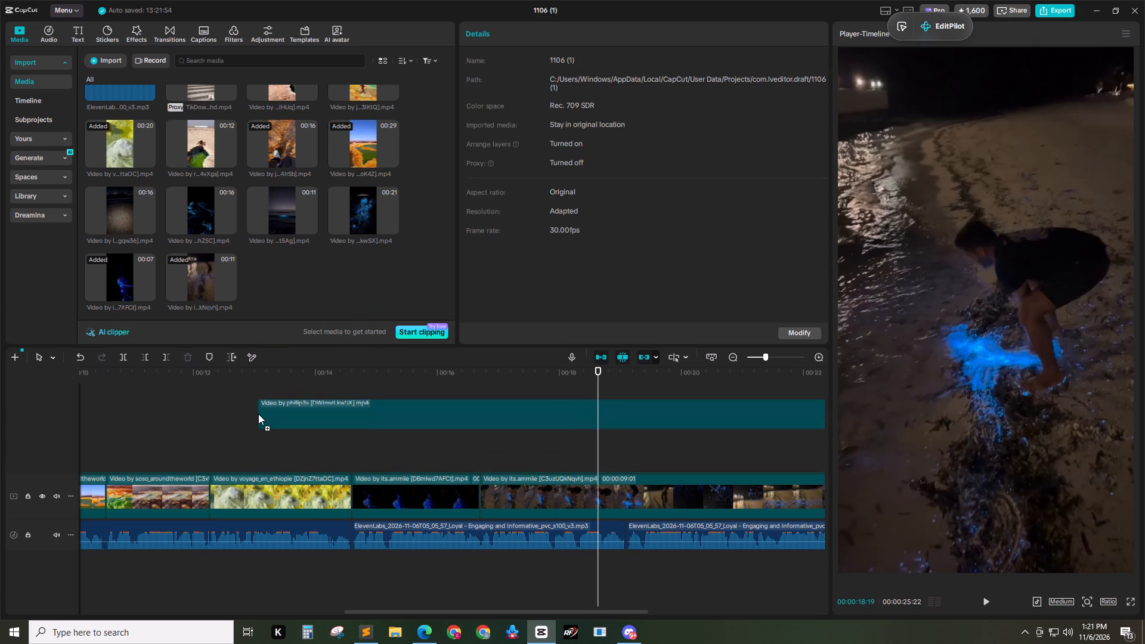
pyautogui.moveTo(258, 414); pyautogui.dragTo(372, 231)
pyautogui.moveTo(284, 209); pyautogui.dragTo(482, 458)
pyautogui.moveTo(503, 368); pyautogui.dragTo(479, 380)
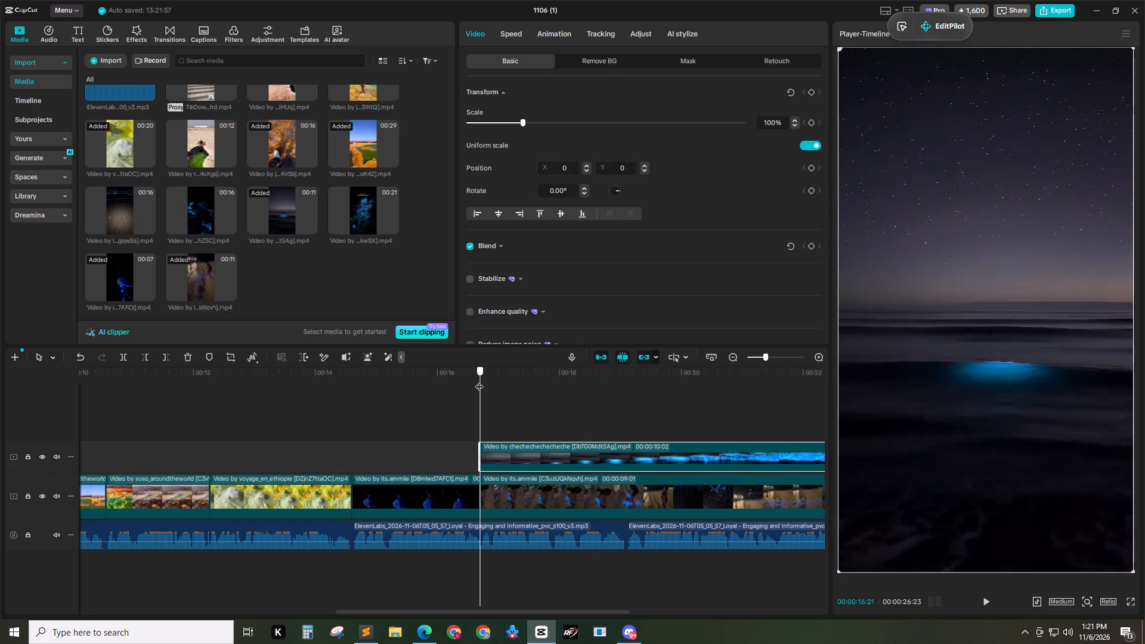
pyautogui.moveTo(479, 380); pyautogui.dragTo(474, 382)
pyautogui.press('space')
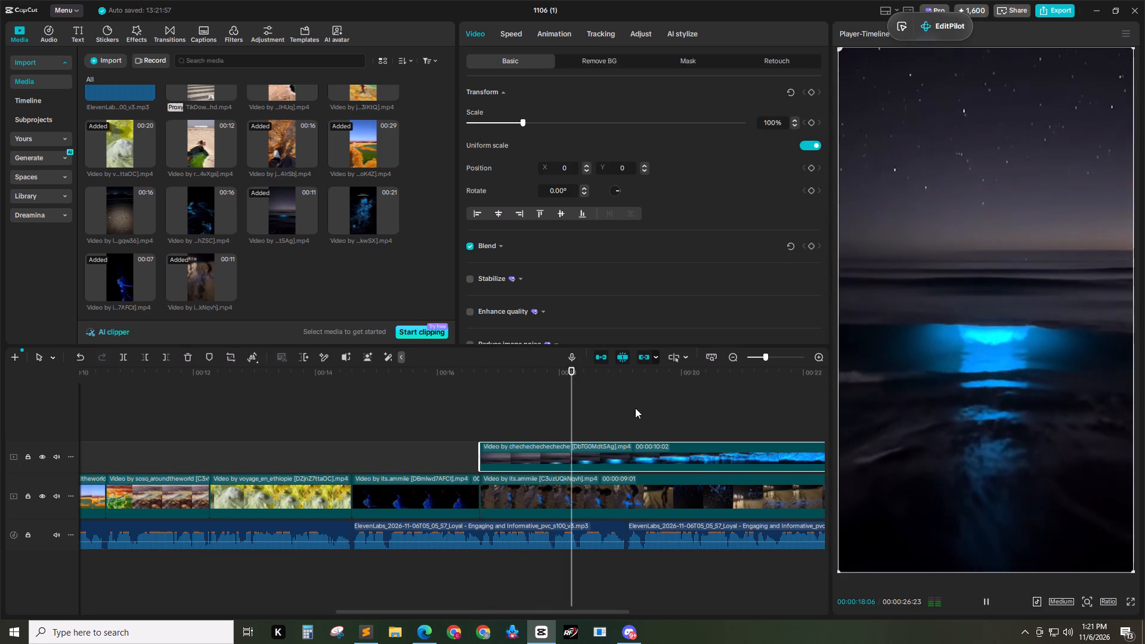
pyautogui.press('space')
# Trim the glowing-wave overlay's start at 00:00:20:25 and move it back to align with the beach clip's start.
pyautogui.moveTo(632, 376); pyautogui.dragTo(673, 381)
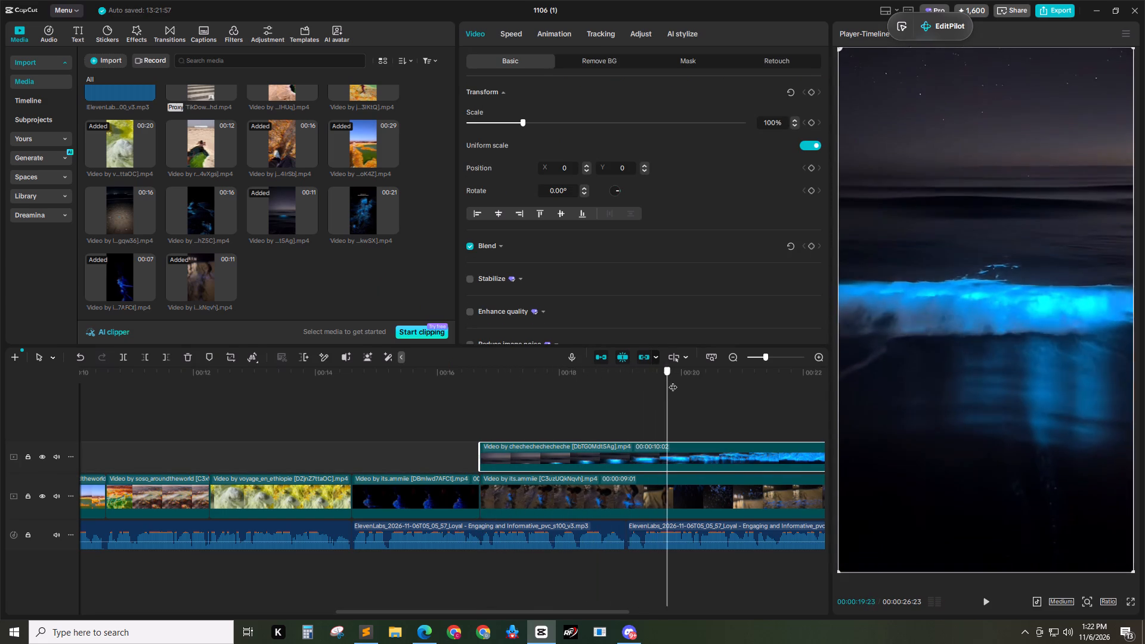
pyautogui.moveTo(673, 381); pyautogui.dragTo(732, 390)
pyautogui.press('q')
pyautogui.moveTo(759, 450); pyautogui.dragTo(531, 448)
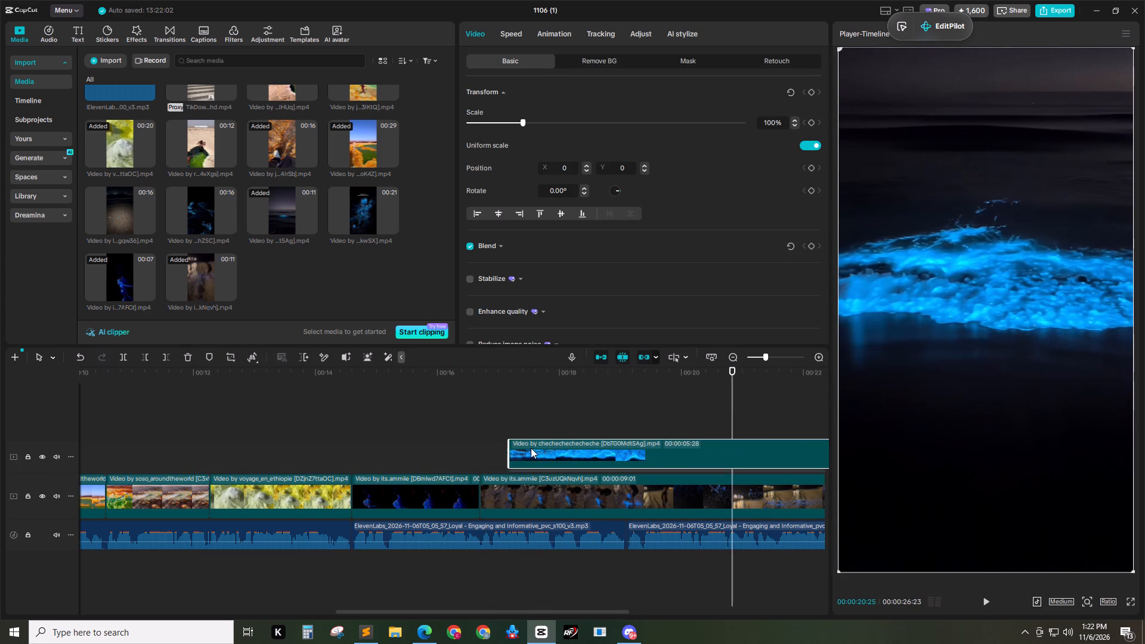
pyautogui.moveTo(531, 448); pyautogui.dragTo(505, 450)
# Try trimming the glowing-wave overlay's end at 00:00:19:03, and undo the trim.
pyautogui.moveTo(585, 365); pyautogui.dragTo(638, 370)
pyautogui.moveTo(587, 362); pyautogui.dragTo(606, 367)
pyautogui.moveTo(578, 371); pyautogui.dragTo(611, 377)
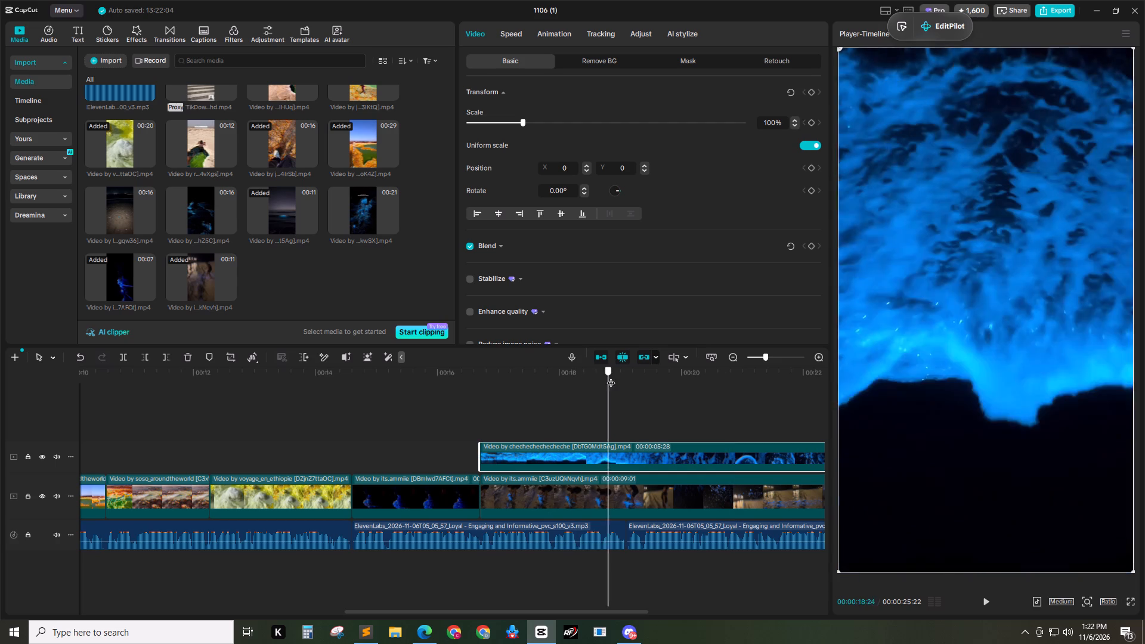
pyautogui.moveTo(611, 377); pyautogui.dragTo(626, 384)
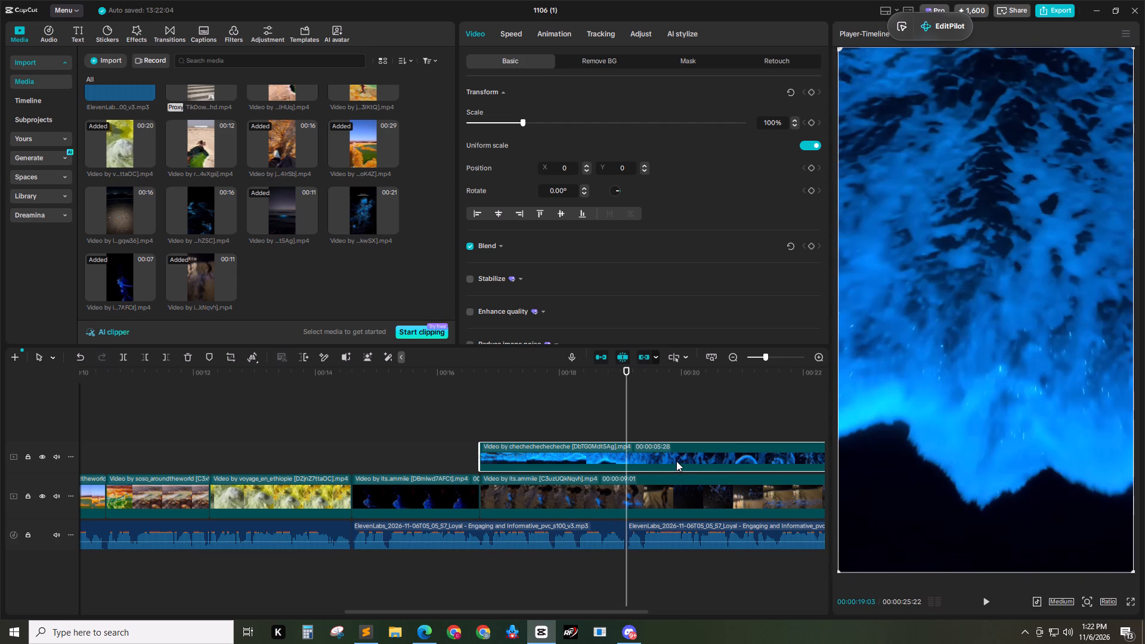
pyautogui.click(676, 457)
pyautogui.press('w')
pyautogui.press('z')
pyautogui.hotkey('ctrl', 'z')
# Trim the glowing-wave overlay's start at 00:00:19:19 and move it back to the beach clip's start.
pyautogui.moveTo(629, 374); pyautogui.dragTo(725, 384)
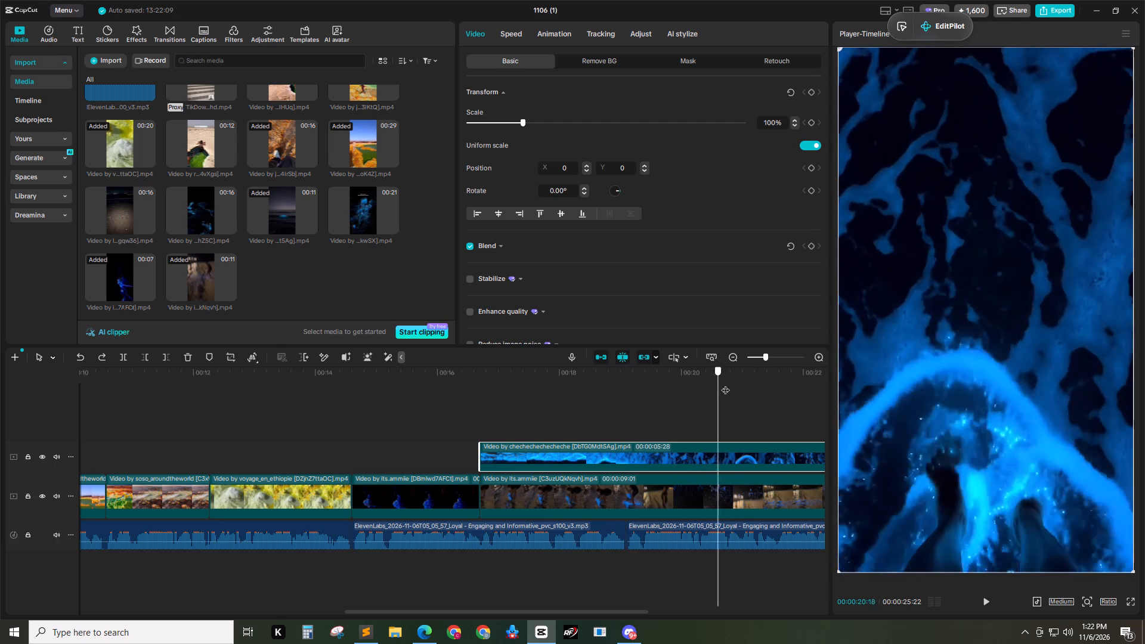
pyautogui.moveTo(725, 384); pyautogui.dragTo(664, 392)
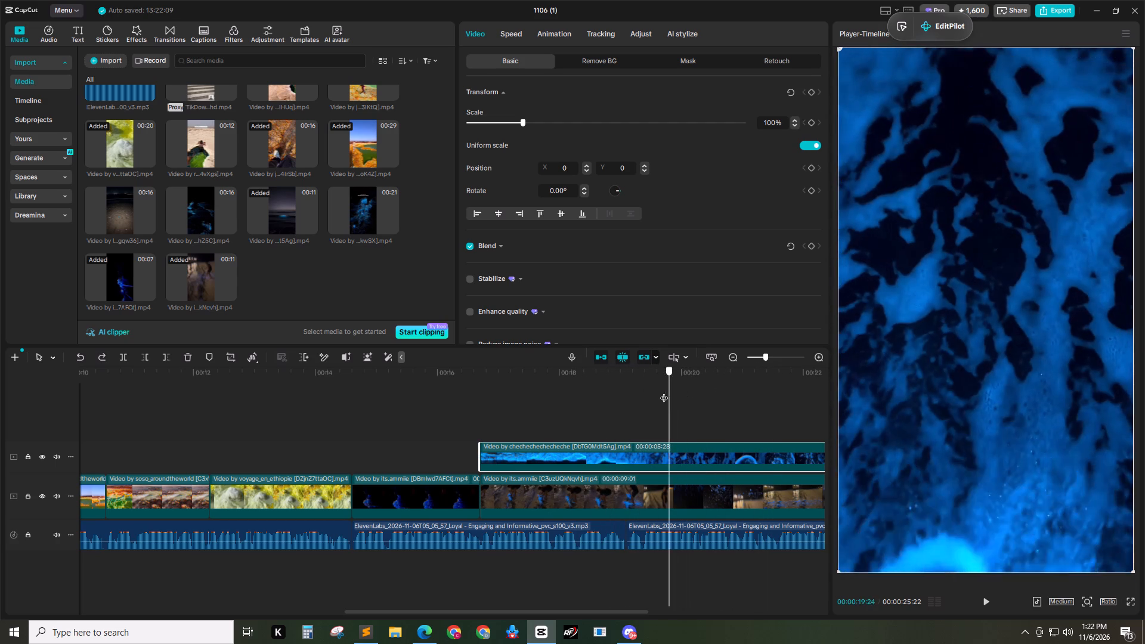
pyautogui.moveTo(664, 392); pyautogui.dragTo(658, 392)
pyautogui.click(681, 454)
pyautogui.press('q')
pyautogui.moveTo(691, 457); pyautogui.dragTo(510, 455)
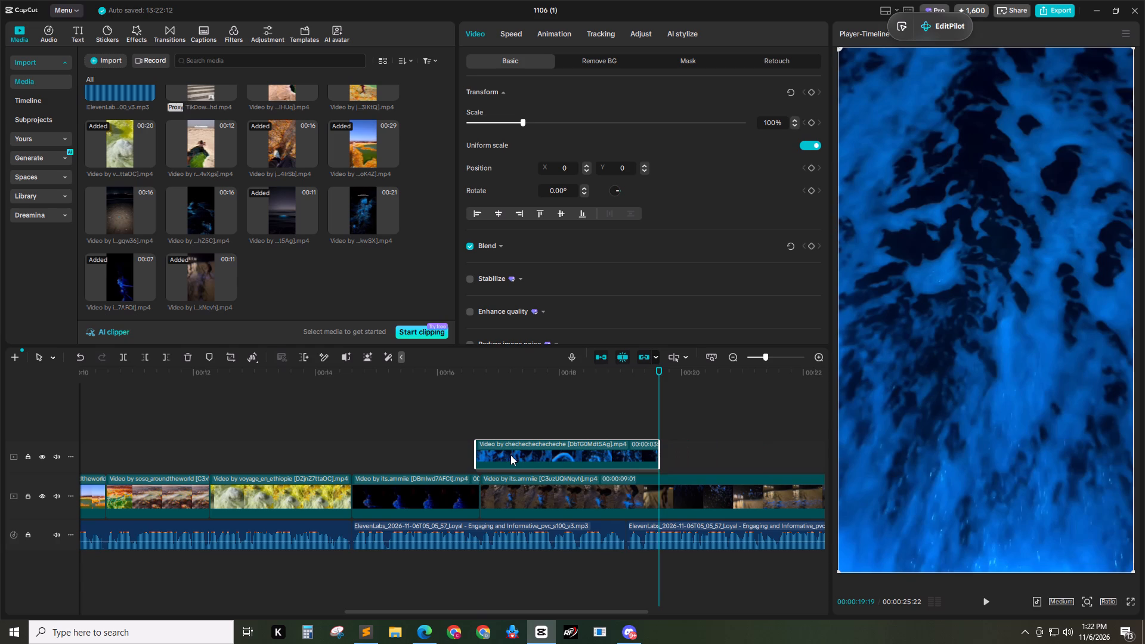
pyautogui.moveTo(510, 455); pyautogui.dragTo(514, 457)
# Play the glowing-wave overlay against the voiceover and trim its end at the voiceover cut at 00:00:19:03.
pyautogui.click(513, 422)
pyautogui.moveTo(505, 370); pyautogui.dragTo(471, 369)
pyautogui.press('space')
pyautogui.moveTo(463, 611); pyautogui.dragTo(465, 611)
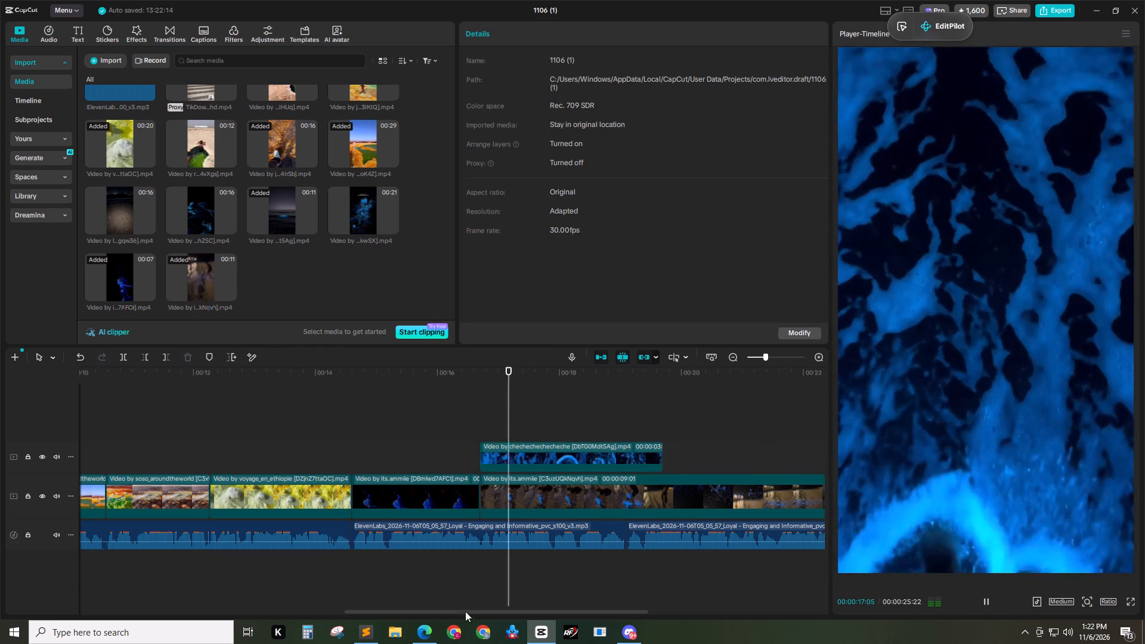
pyautogui.moveTo(465, 611); pyautogui.dragTo(544, 615)
pyautogui.press('space')
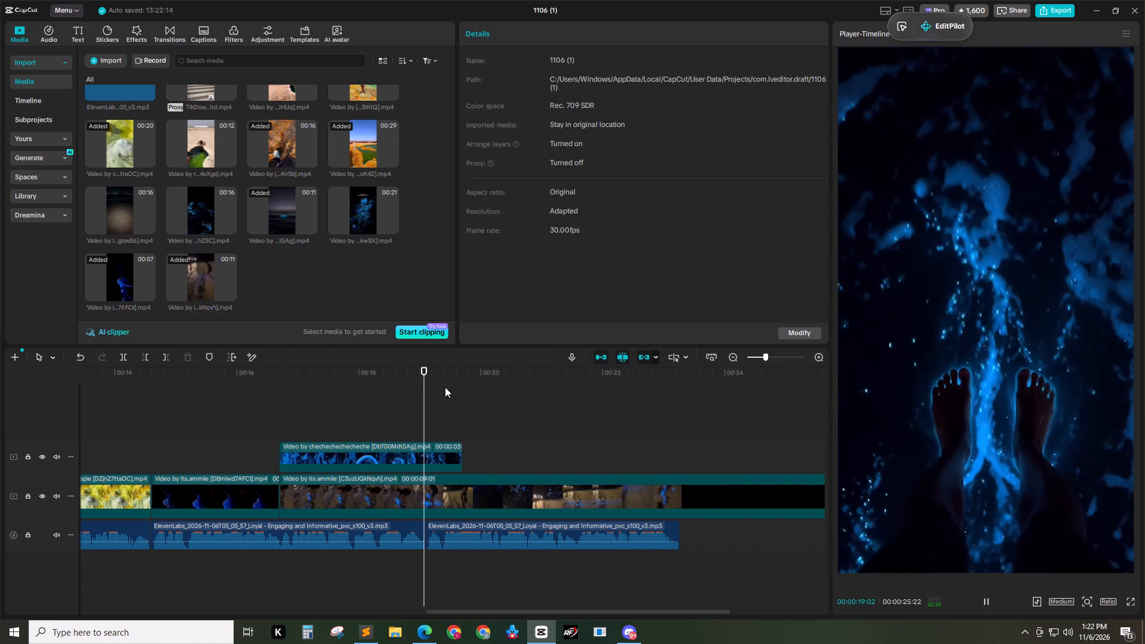
pyautogui.moveTo(426, 374); pyautogui.dragTo(426, 381)
pyautogui.click(435, 451)
pyautogui.press('w')
# Put the glowing-wave clip on the main track before the beach clip, so the beach clip starts at 00:00:19:03.
pyautogui.click(435, 487)
pyautogui.moveTo(415, 497); pyautogui.dragTo(594, 444)
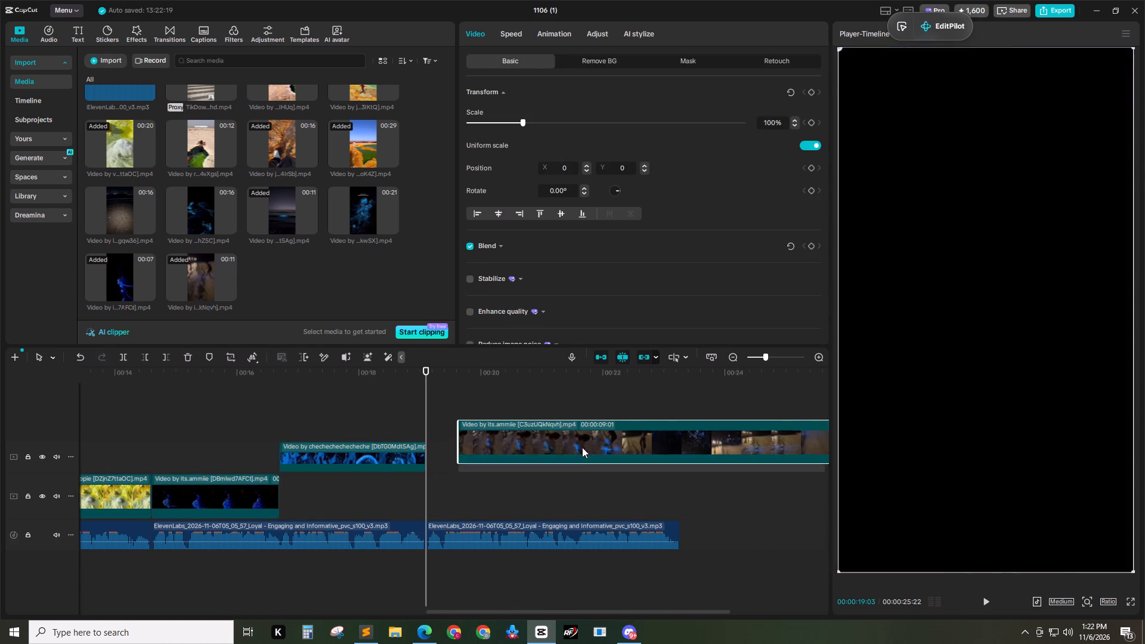
pyautogui.click(379, 457)
pyautogui.moveTo(373, 454); pyautogui.dragTo(372, 494)
pyautogui.click(500, 462)
pyautogui.moveTo(504, 460); pyautogui.dragTo(471, 503)
# Check the VID 33 script in Sublime Text and return to the video editor.
pyautogui.click(360, 628)
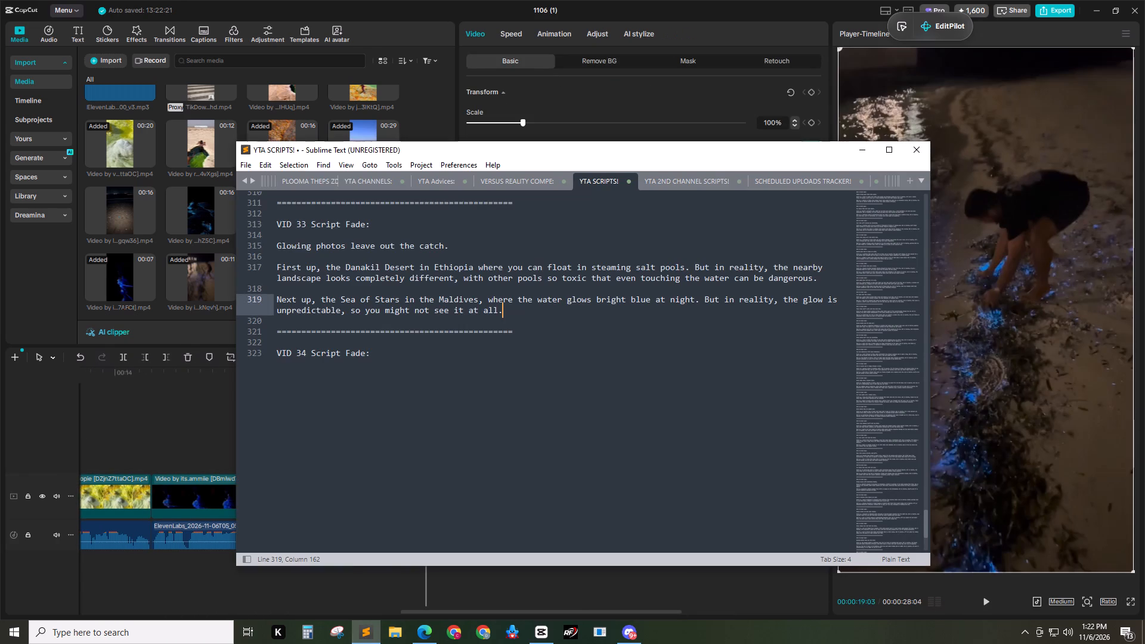
pyautogui.click(55, 294)
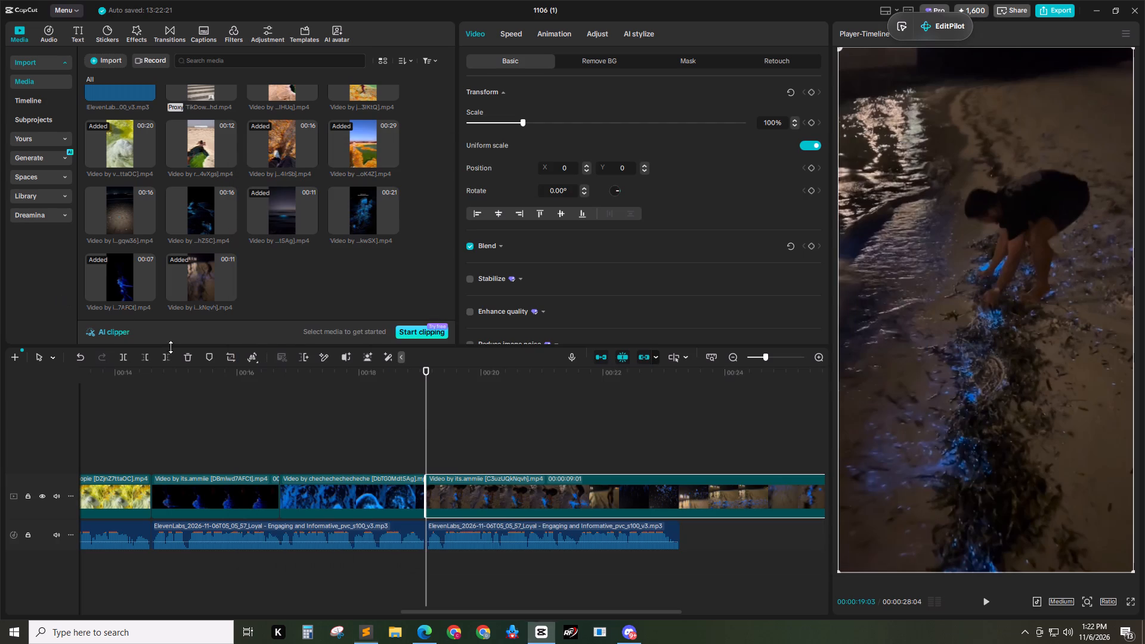
# Review the beach clip against the voiceover from 00:00:19:03 and look through its remaining footage.
pyautogui.click(429, 439)
pyautogui.moveTo(428, 390); pyautogui.dragTo(401, 387)
pyautogui.press('space')
pyautogui.press('space')
pyautogui.moveTo(570, 382); pyautogui.dragTo(629, 386)
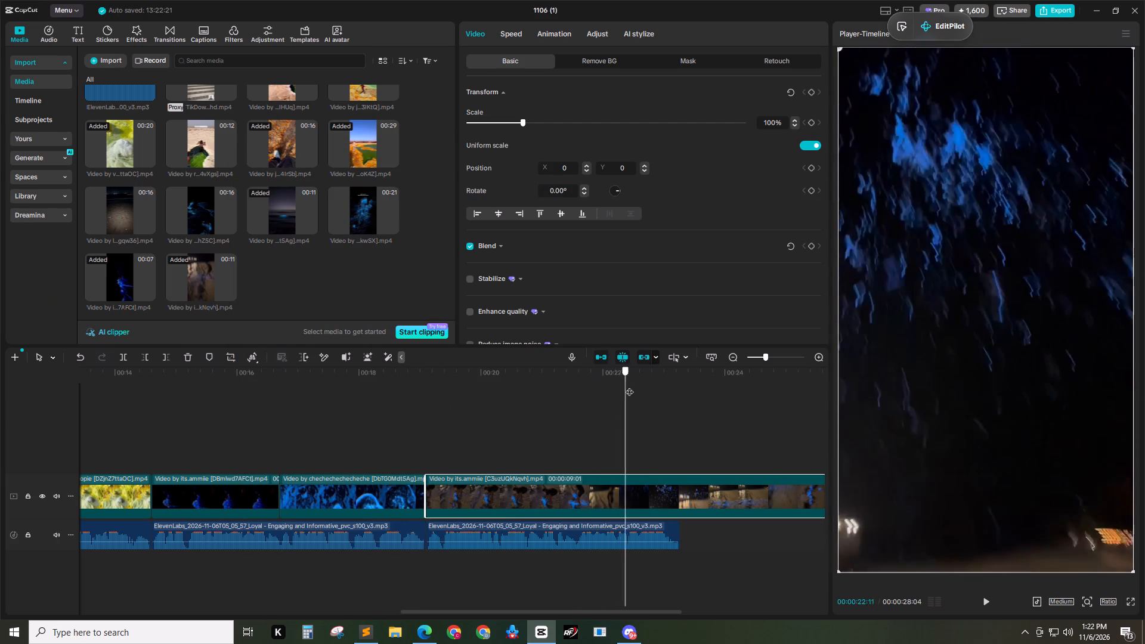
pyautogui.moveTo(629, 386); pyautogui.dragTo(775, 409)
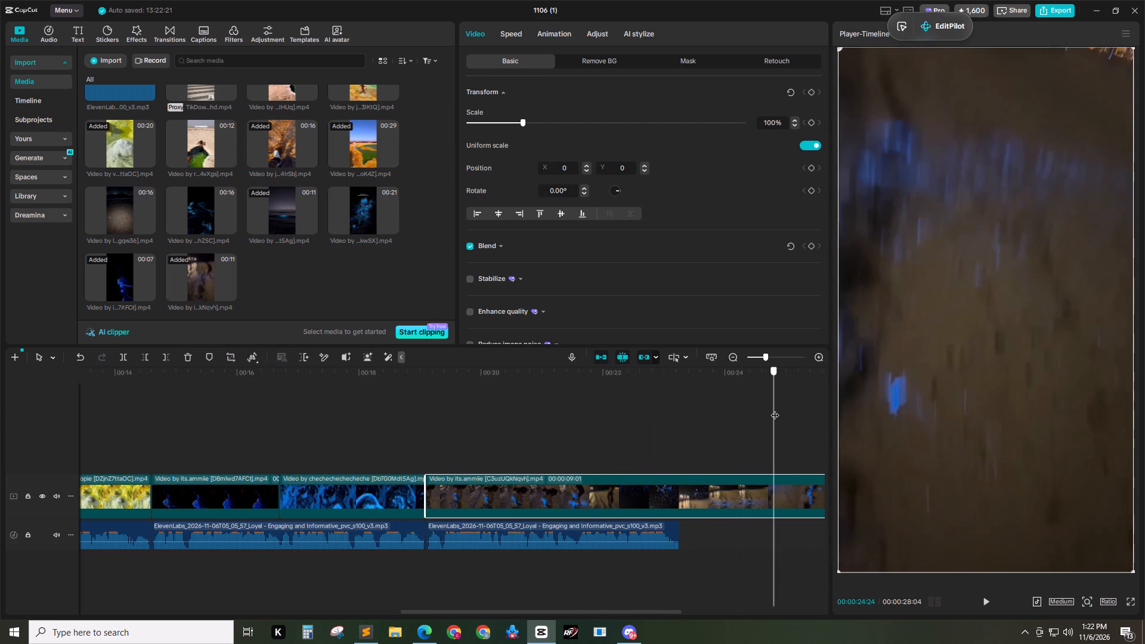
pyautogui.moveTo(775, 409); pyautogui.dragTo(410, 409)
pyautogui.press('space')
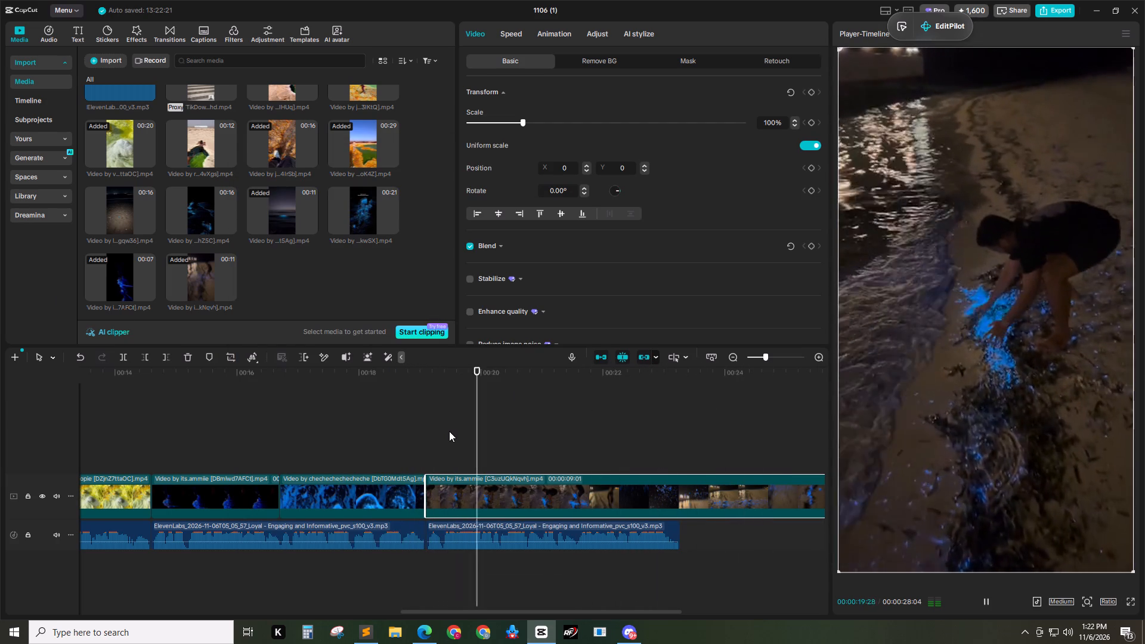
pyautogui.press('space')
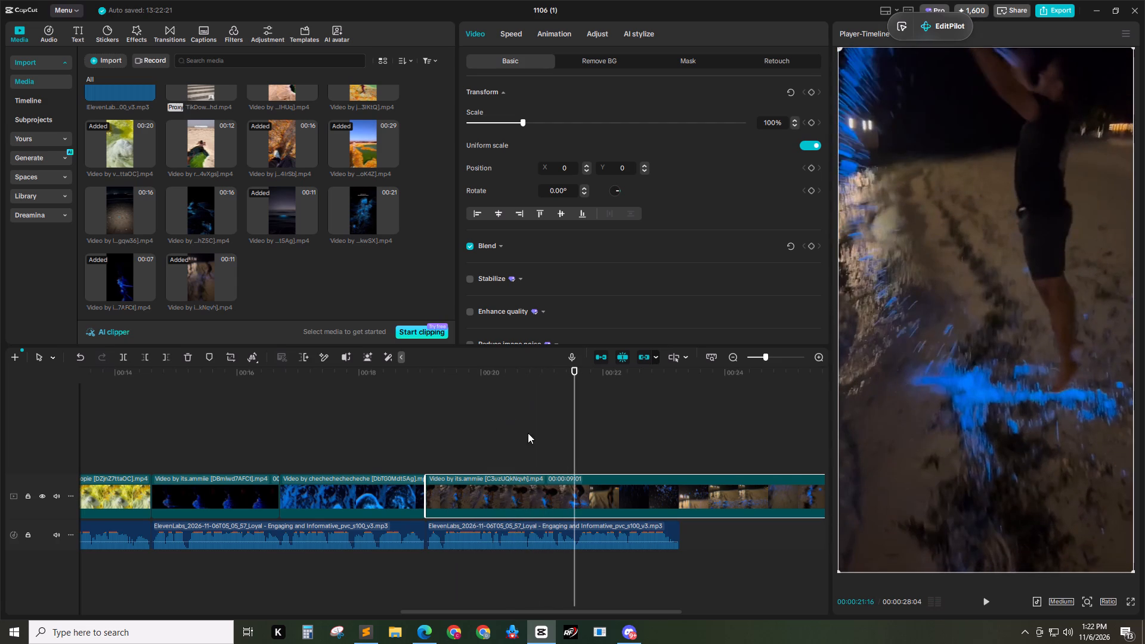
# Extend the beach clip's start to an earlier moment for a 00:00:09:20 duration and return it to the main track after the glowing-wave clip.
pyautogui.moveTo(513, 500); pyautogui.dragTo(619, 448)
pyautogui.moveTo(531, 453); pyautogui.dragTo(494, 451)
pyautogui.moveTo(532, 450); pyautogui.dragTo(482, 486)
pyautogui.click(472, 423)
# Play the beach clip against the voiceover and trim its end at 00:00:21:17.
pyautogui.moveTo(447, 366); pyautogui.dragTo(397, 371)
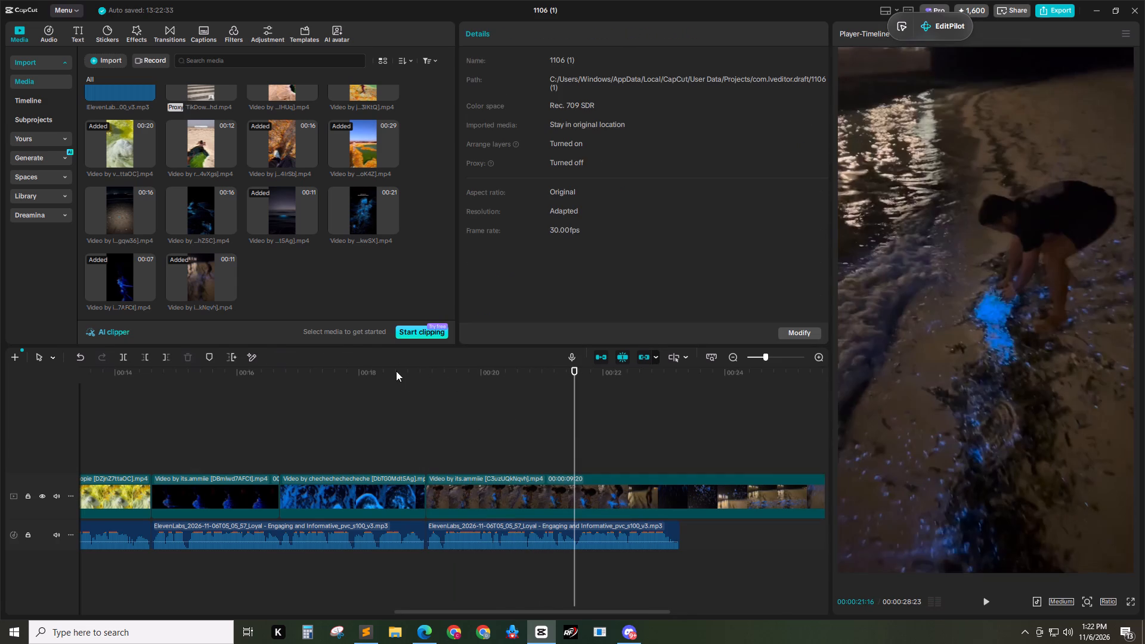
pyautogui.press('space')
pyautogui.moveTo(418, 384); pyautogui.dragTo(407, 382)
pyautogui.press('space')
pyautogui.click(409, 373)
pyautogui.press('space')
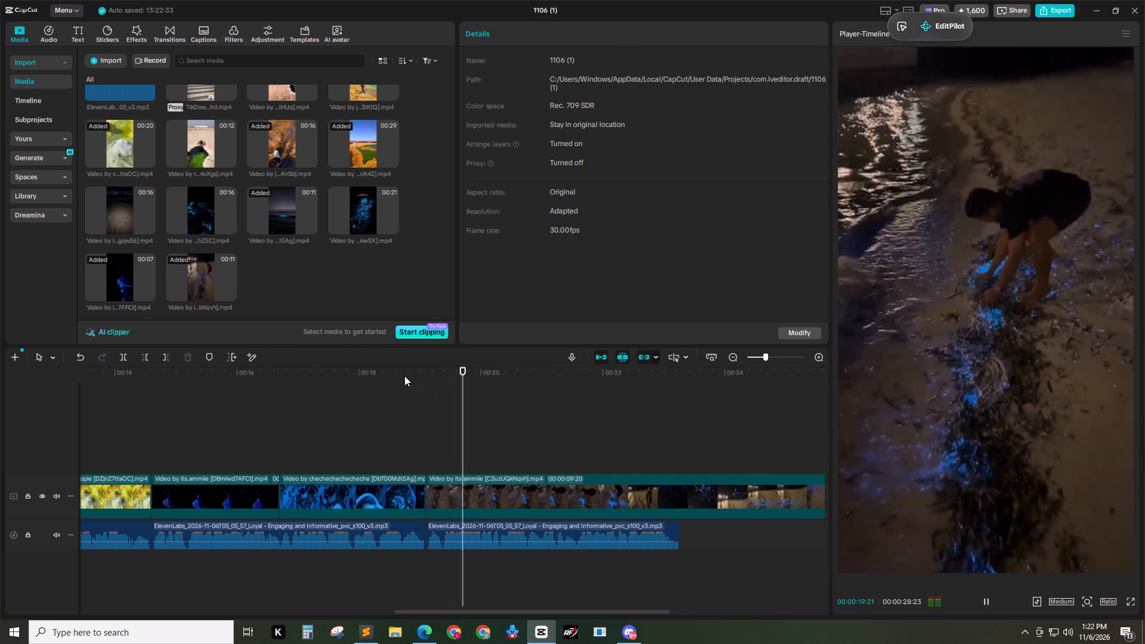
pyautogui.press('space')
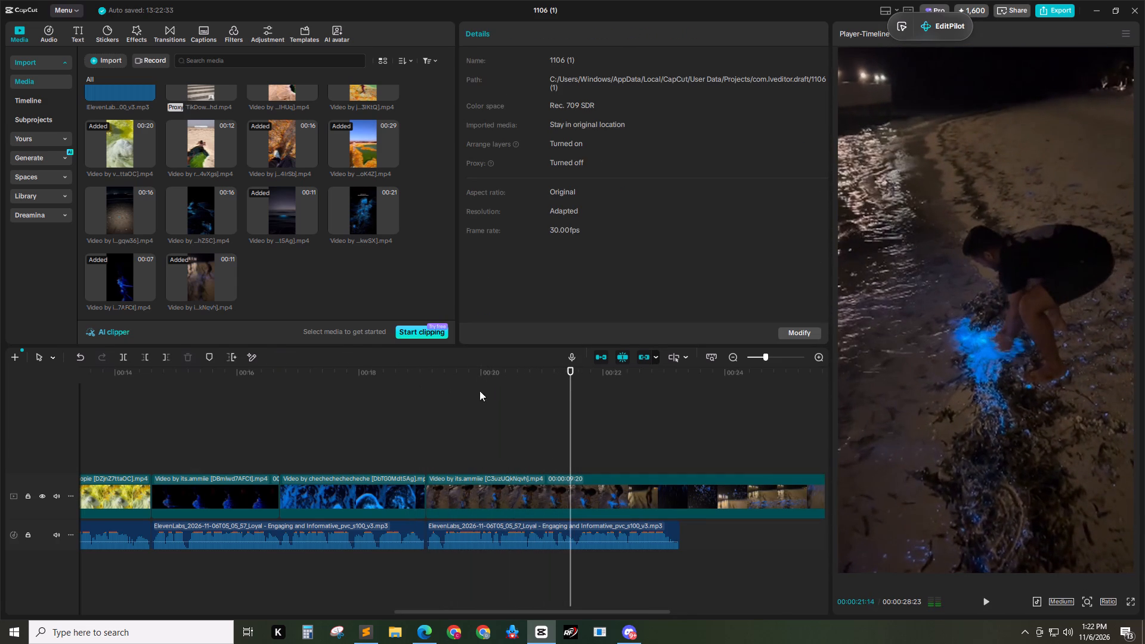
pyautogui.press('space')
pyautogui.press('space')
pyautogui.click(581, 371)
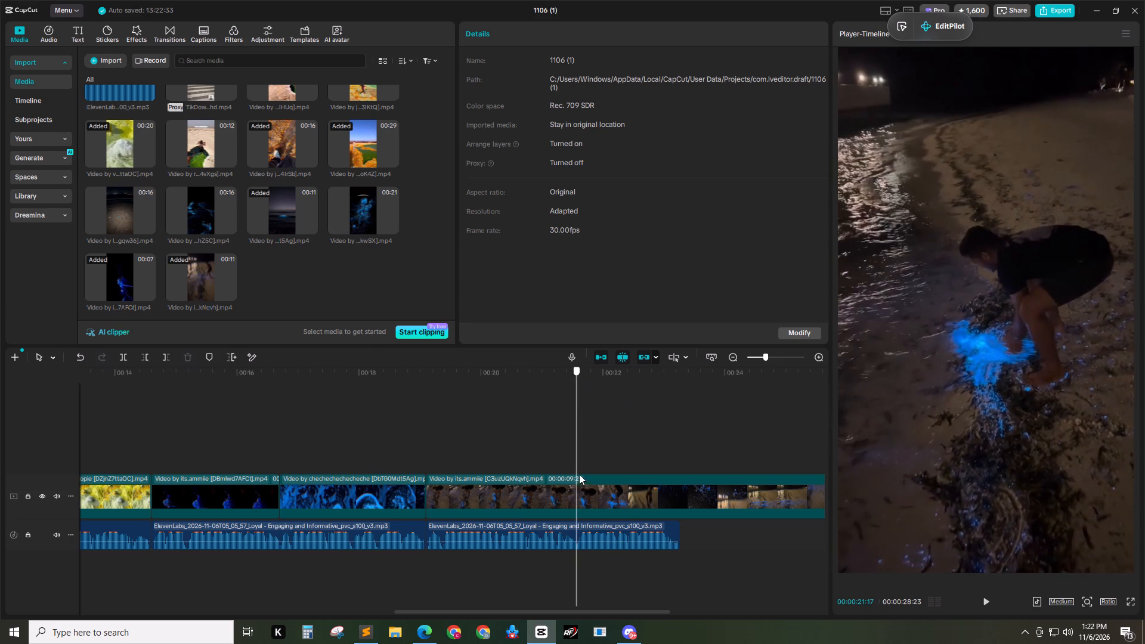
pyautogui.click(579, 488)
pyautogui.press('w')
# Check the last lines of the VID 33 script in Sublime Text and return to the video editor.
pyautogui.click(364, 630)
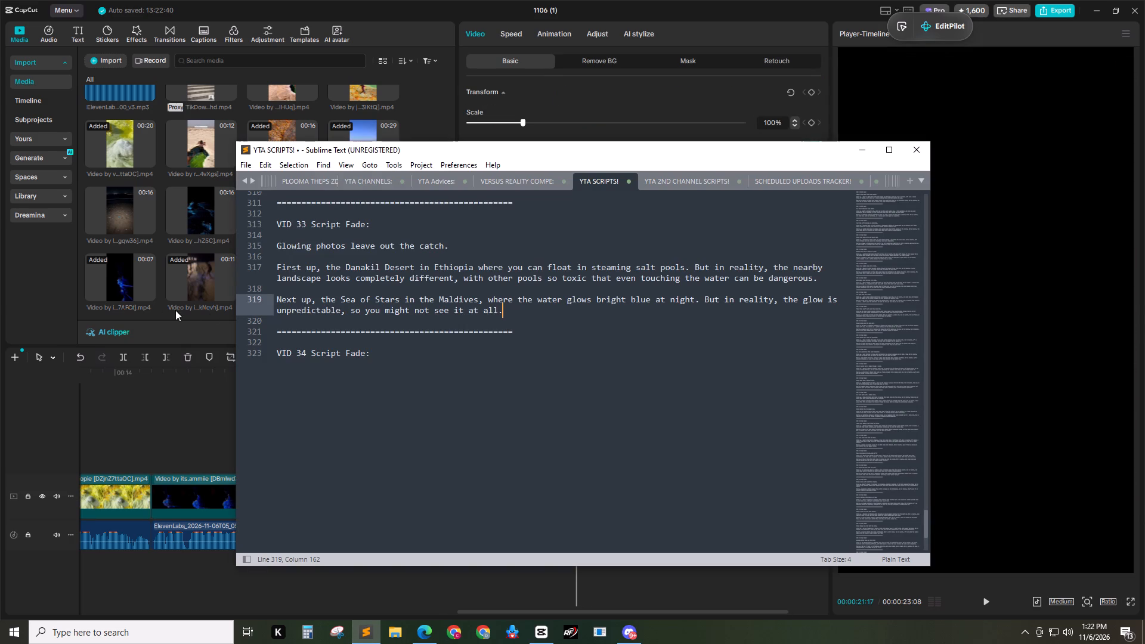
pyautogui.click(16, 276)
# Add the foot-on-sand clip (…gqw36].mp4) after the beach clip at 00:00:21:17, trim its start to leave 00:00:13:18, and play it.
pyautogui.moveTo(126, 215); pyautogui.dragTo(580, 501)
pyautogui.moveTo(502, 612); pyautogui.dragTo(555, 618)
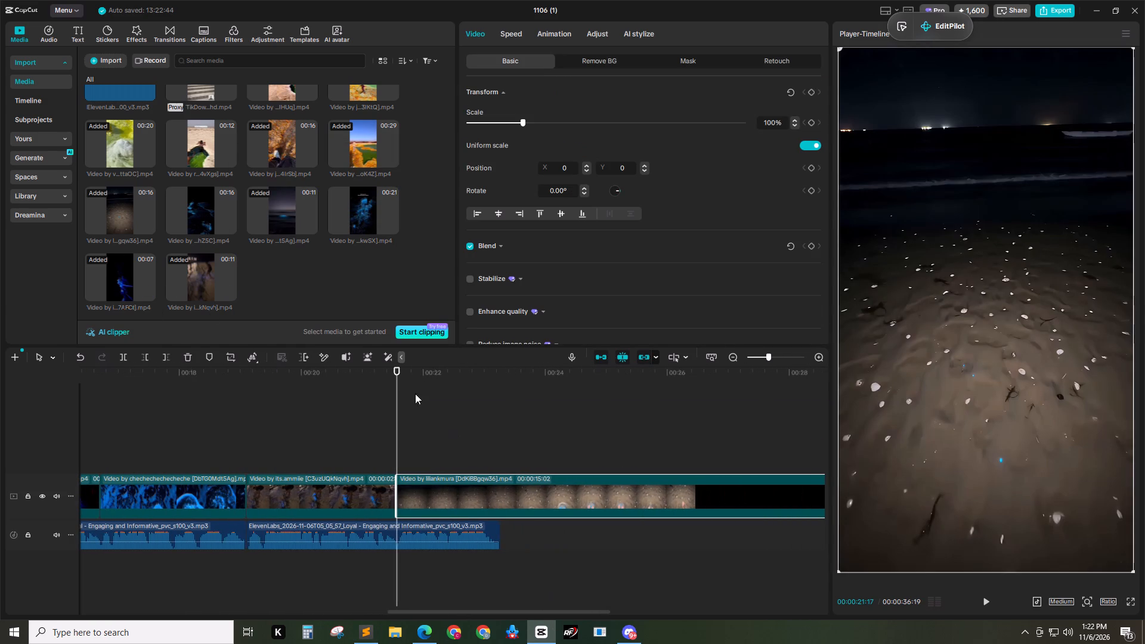
pyautogui.moveTo(404, 377); pyautogui.dragTo(506, 390)
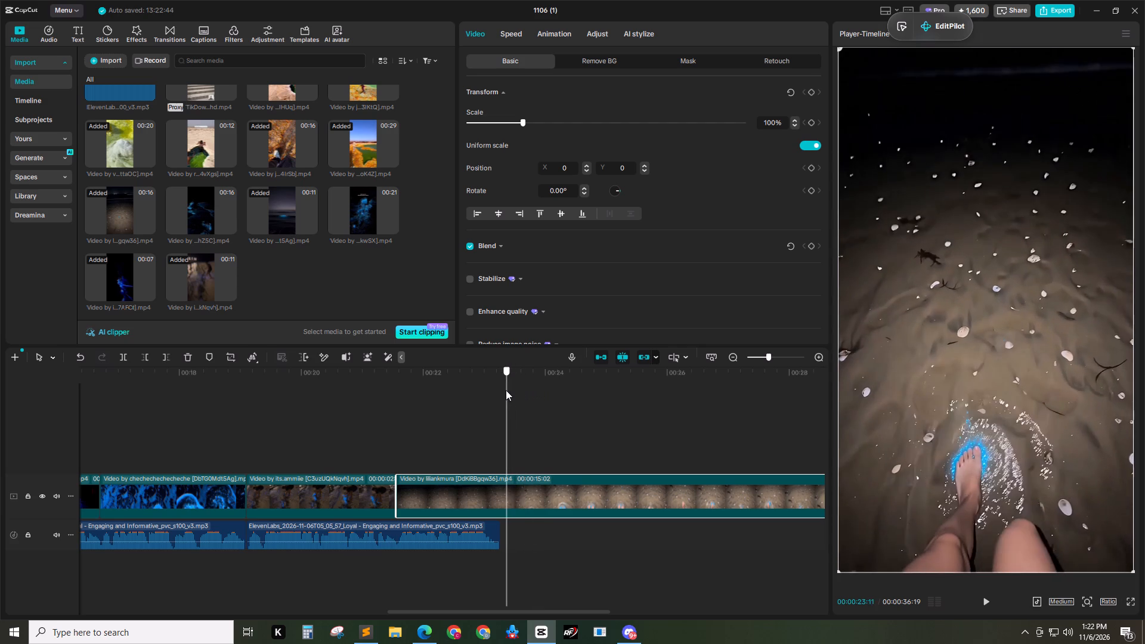
pyautogui.moveTo(506, 390); pyautogui.dragTo(487, 390)
pyautogui.click(534, 496)
pyautogui.press('q')
pyautogui.press('space')
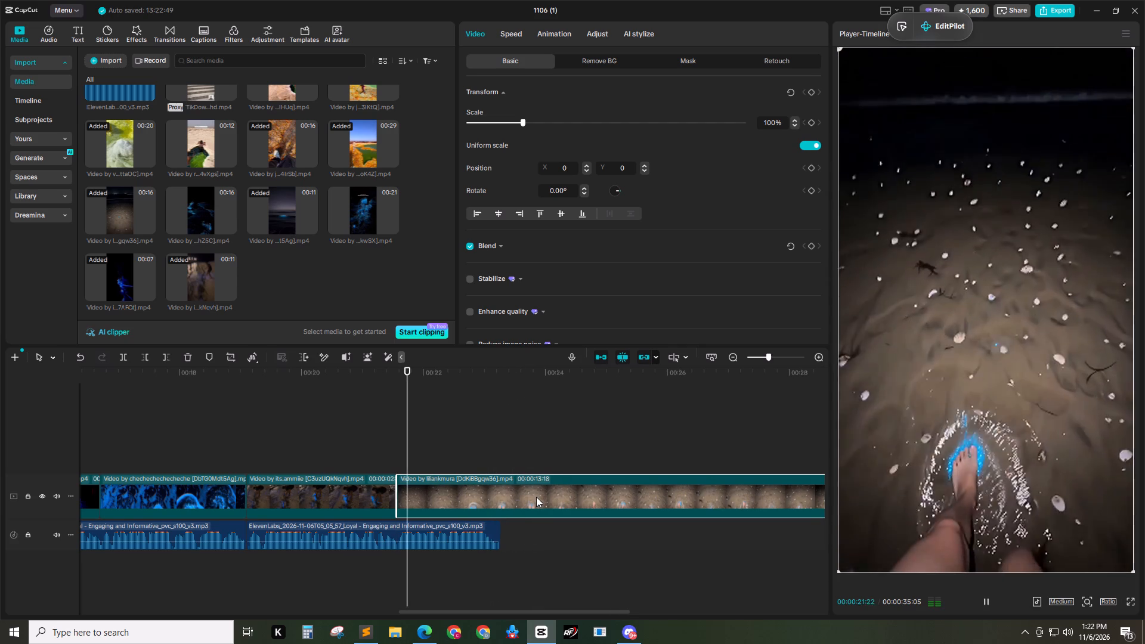
pyautogui.press('space')
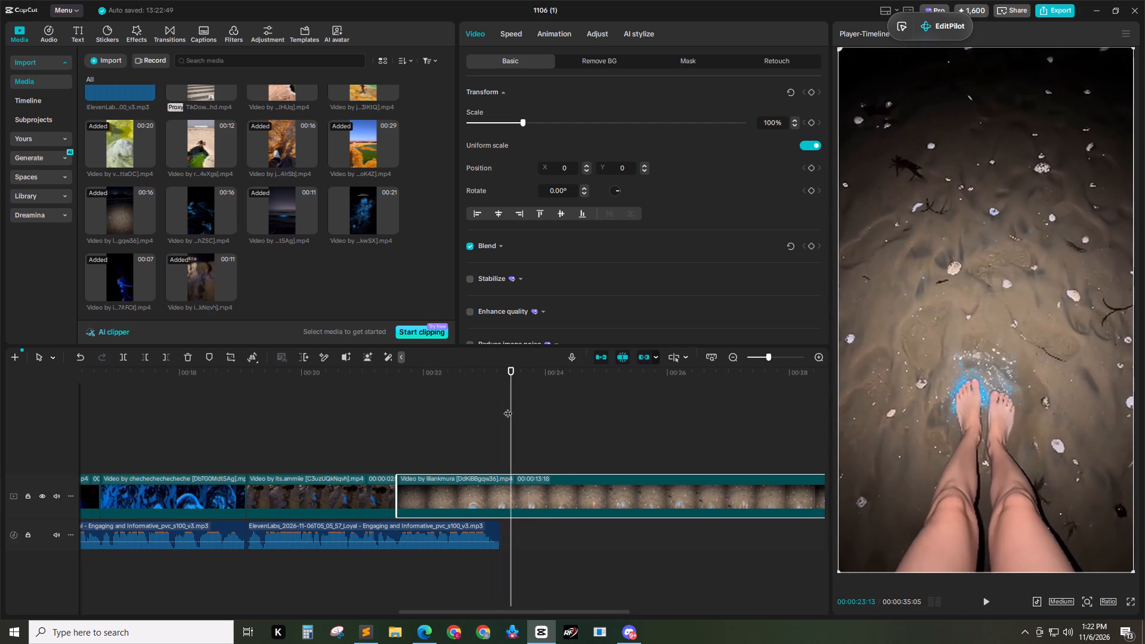
# Trim the foot-on-sand clip's start down to 00:00:04:18 and again at 00:00:23:29, so it opens on the glowing wave.
pyautogui.moveTo(512, 376); pyautogui.dragTo(830, 384)
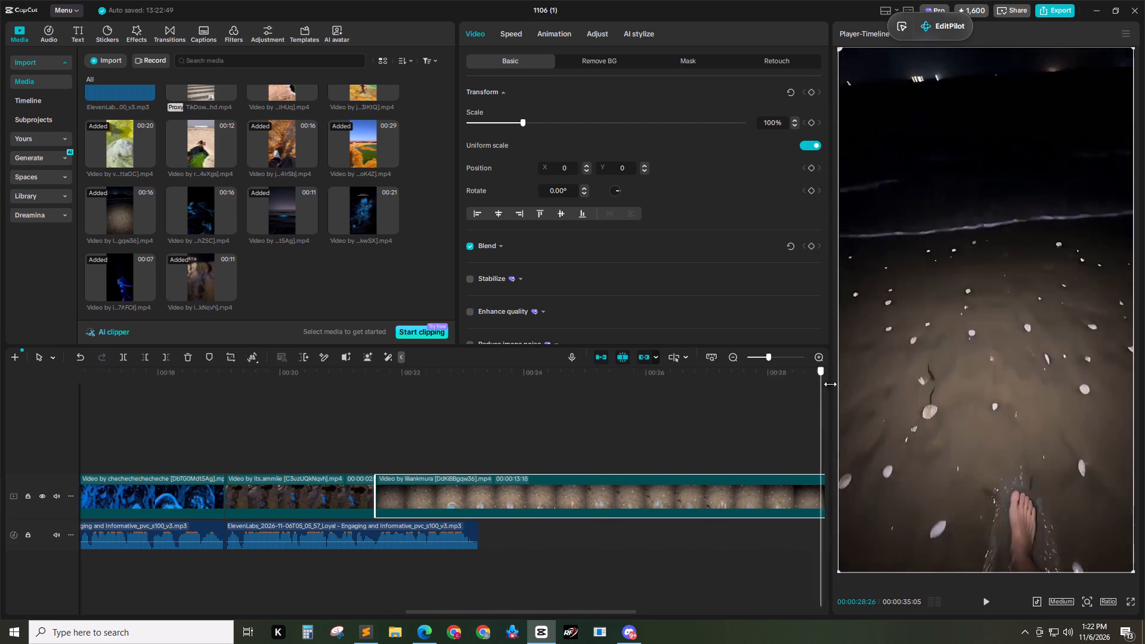
pyautogui.moveTo(830, 384); pyautogui.dragTo(787, 408)
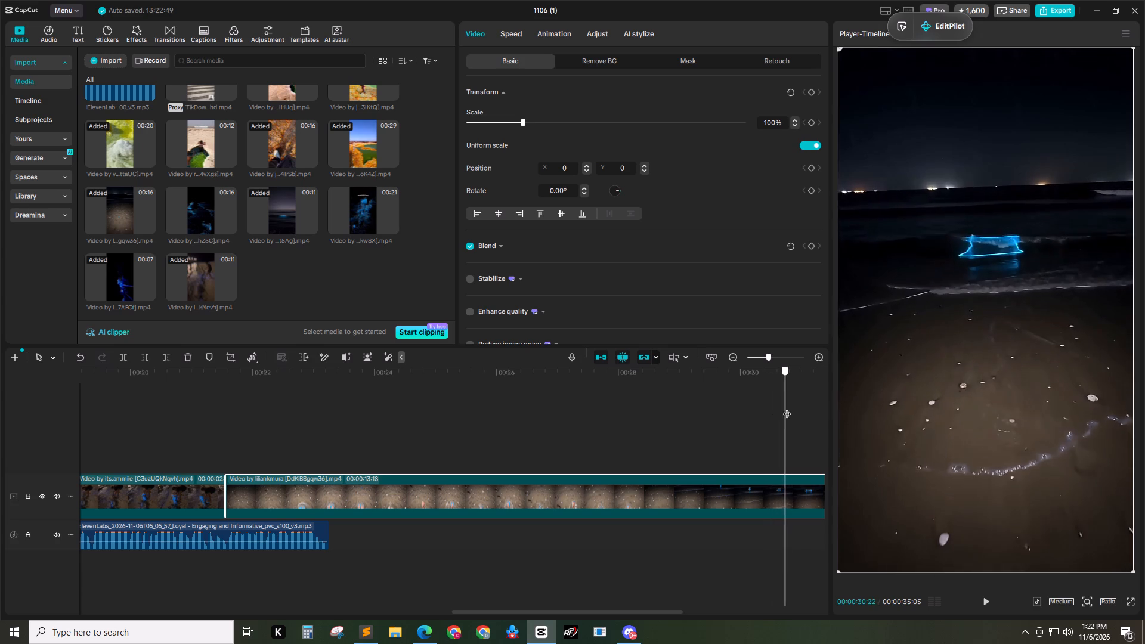
pyautogui.moveTo(787, 408); pyautogui.dragTo(623, 413)
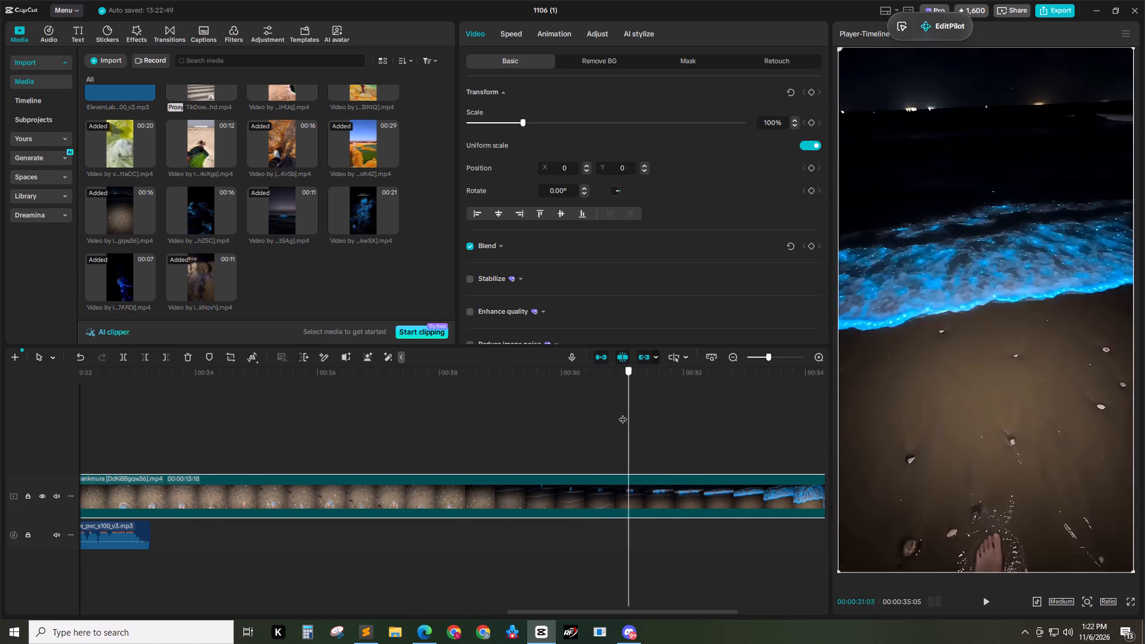
pyautogui.moveTo(623, 413); pyautogui.dragTo(596, 413)
pyautogui.press('q')
pyautogui.press('space')
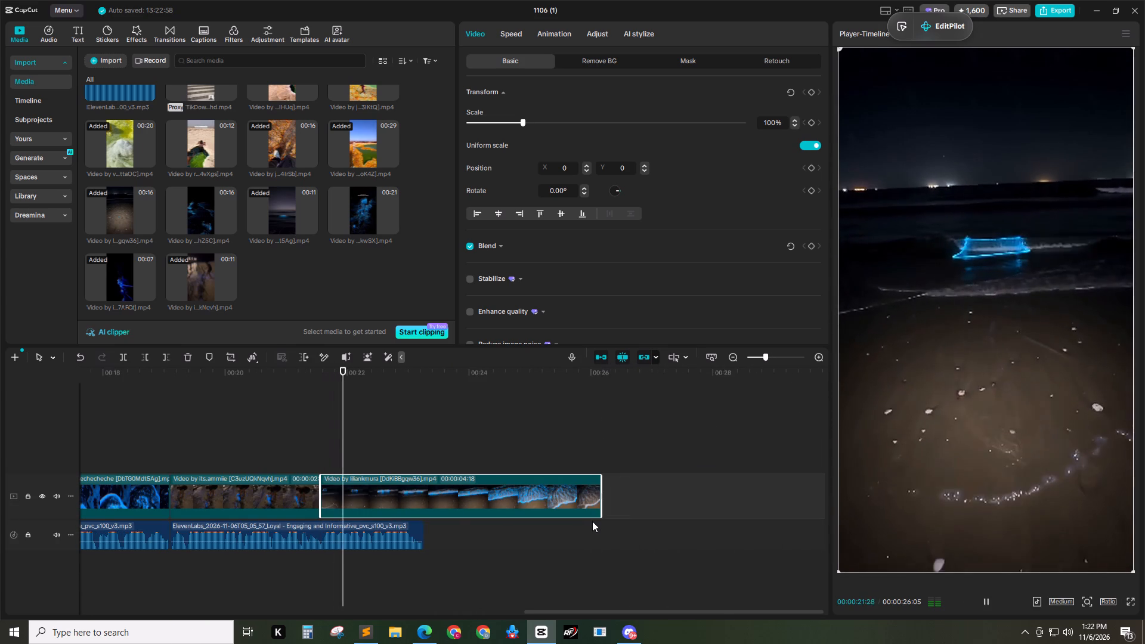
pyautogui.press('space')
pyautogui.moveTo(448, 375); pyautogui.dragTo(505, 379)
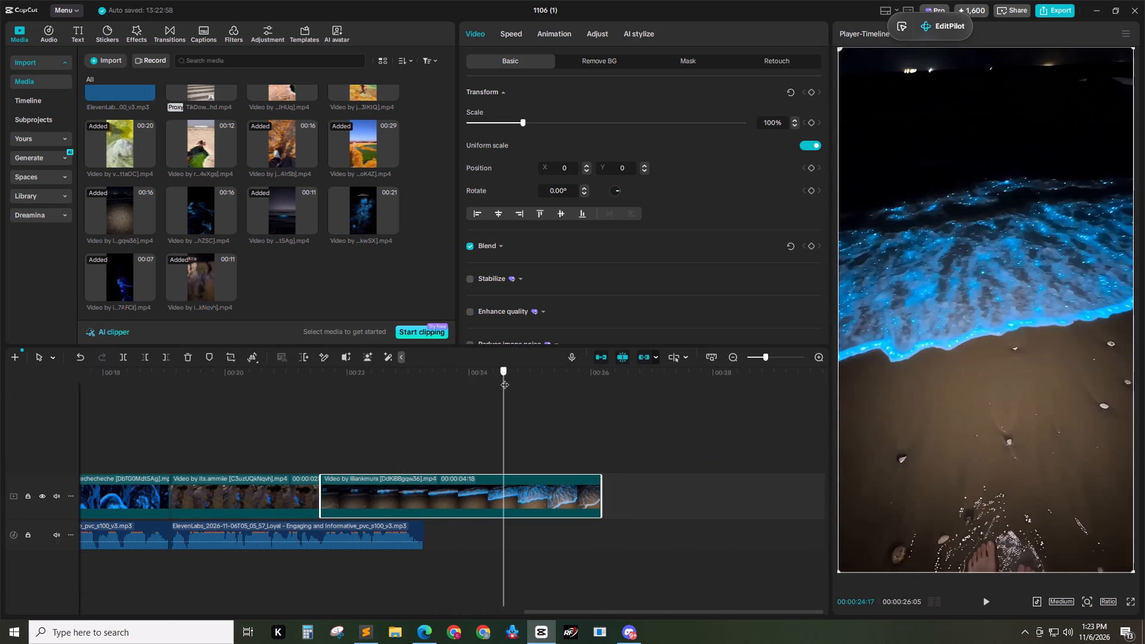
pyautogui.moveTo(505, 379); pyautogui.dragTo(467, 382)
pyautogui.press('q')
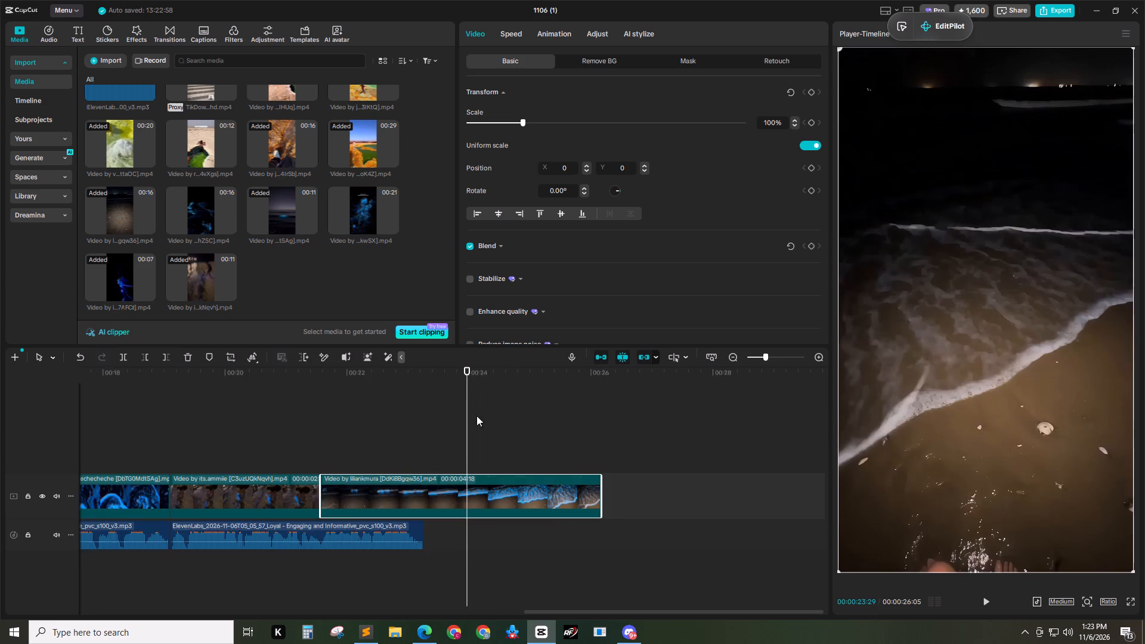
# Play the glowing-surf clip against the voiceover and trim its end at the voiceover's end, 00:00:23:08.
pyautogui.click(385, 478)
pyautogui.click(425, 377)
pyautogui.press('space')
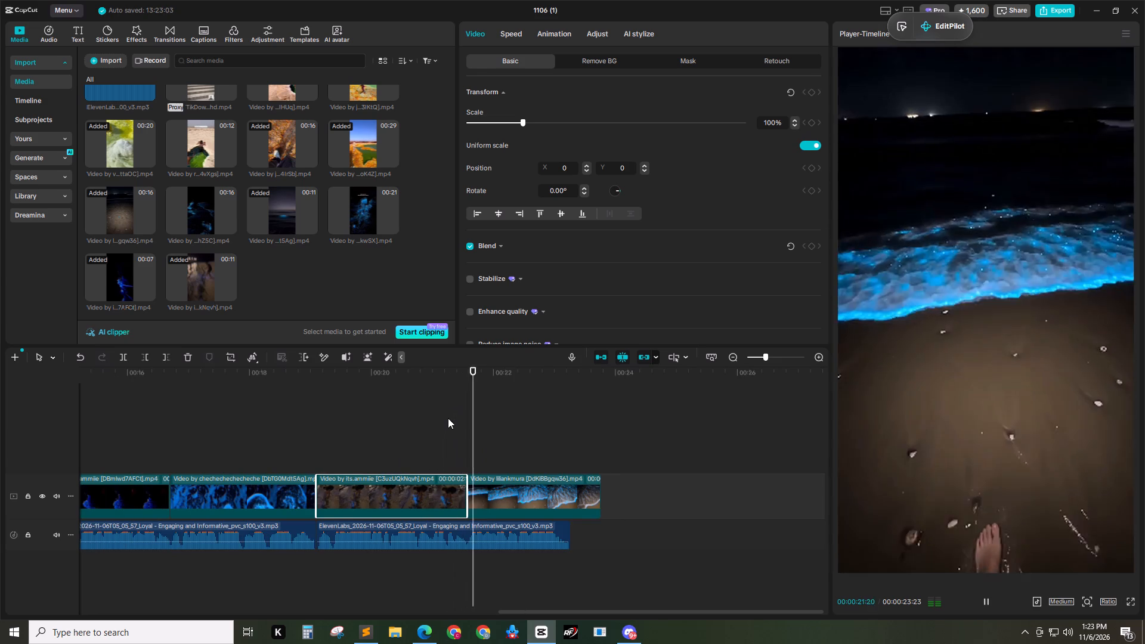
pyautogui.press('space')
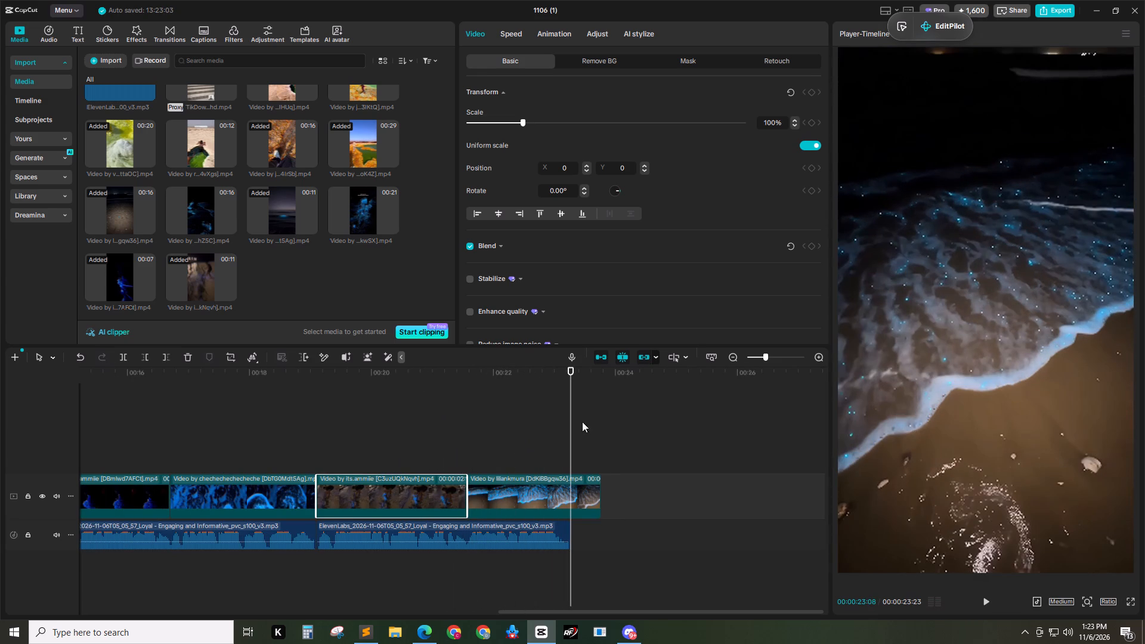
pyautogui.click(567, 379)
pyautogui.click(567, 503)
pyautogui.press('w')
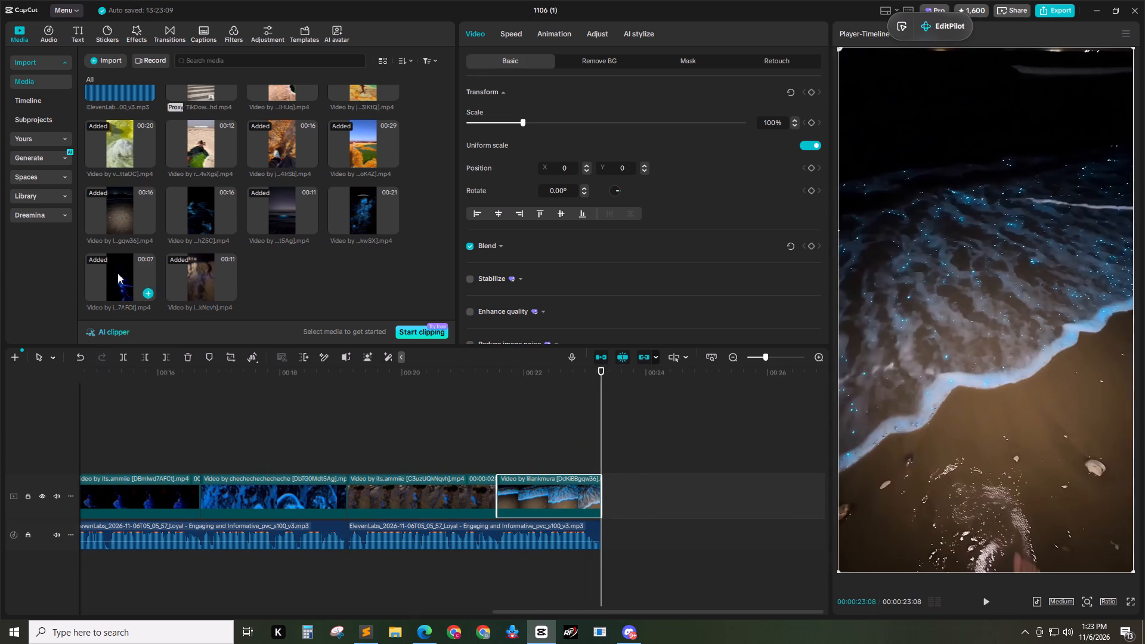
# Add the CTA 20 PLANE preset at 00:00:23:08 and move it to the overlay track.
pyautogui.click(38, 64)
pyautogui.click(40, 83)
pyautogui.tripleClick(49, 117)
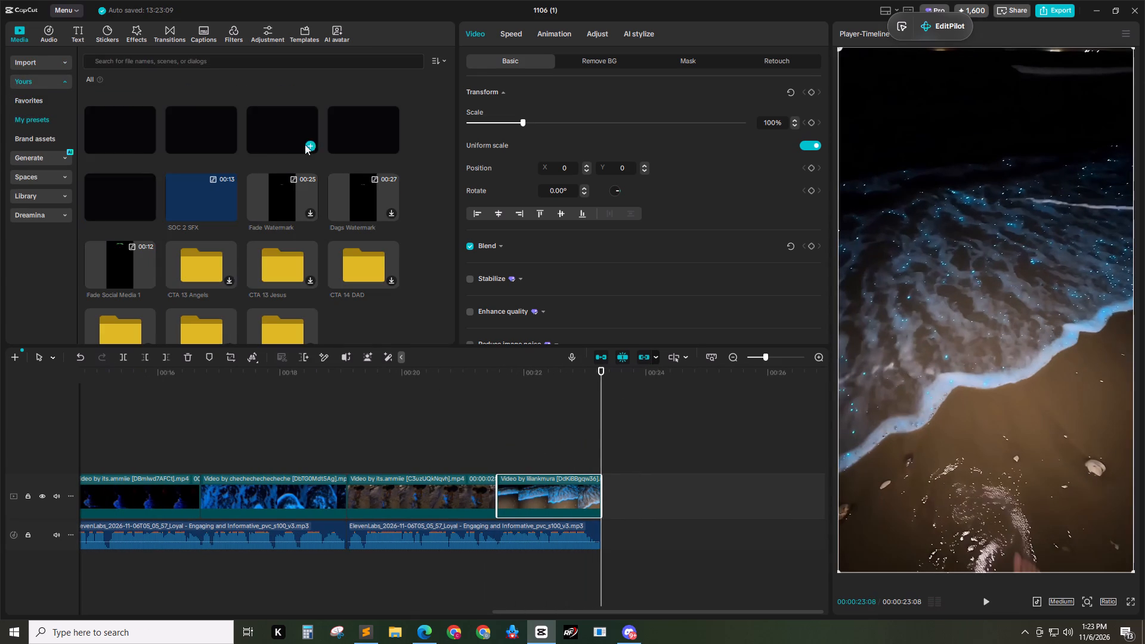
pyautogui.click(308, 144)
pyautogui.moveTo(638, 499); pyautogui.dragTo(642, 457)
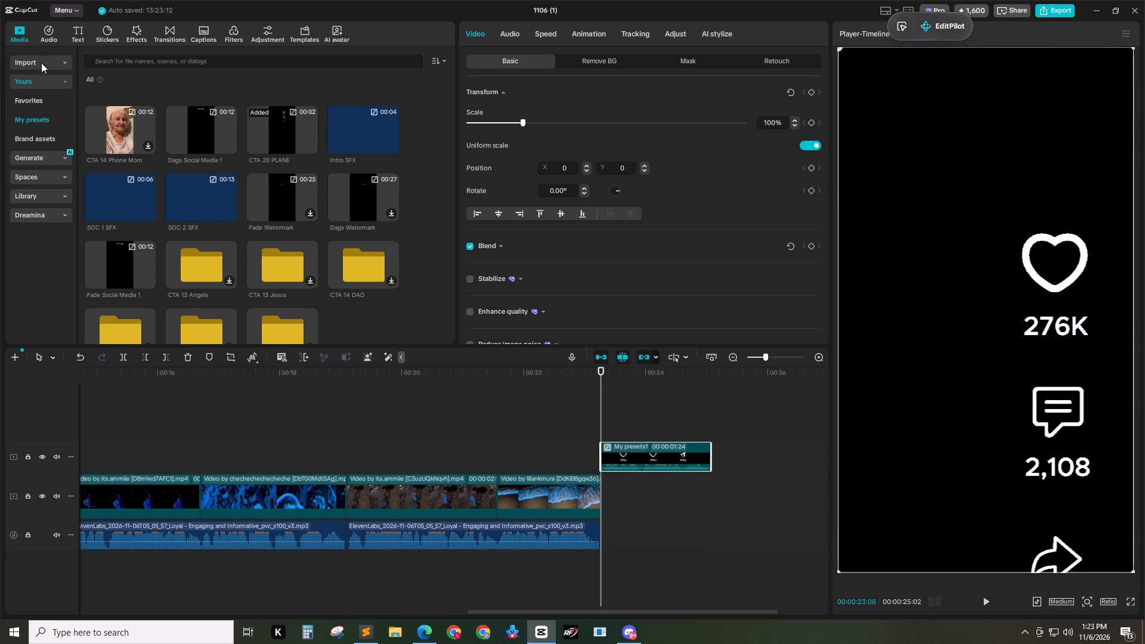
# Add the imported glowing-feet clip (…hZSC].mp4), trim its start, and place it on the main track beneath the CTA preset.
pyautogui.click(41, 63)
pyautogui.moveTo(195, 229); pyautogui.dragTo(190, 419)
pyautogui.tripleClick(732, 357)
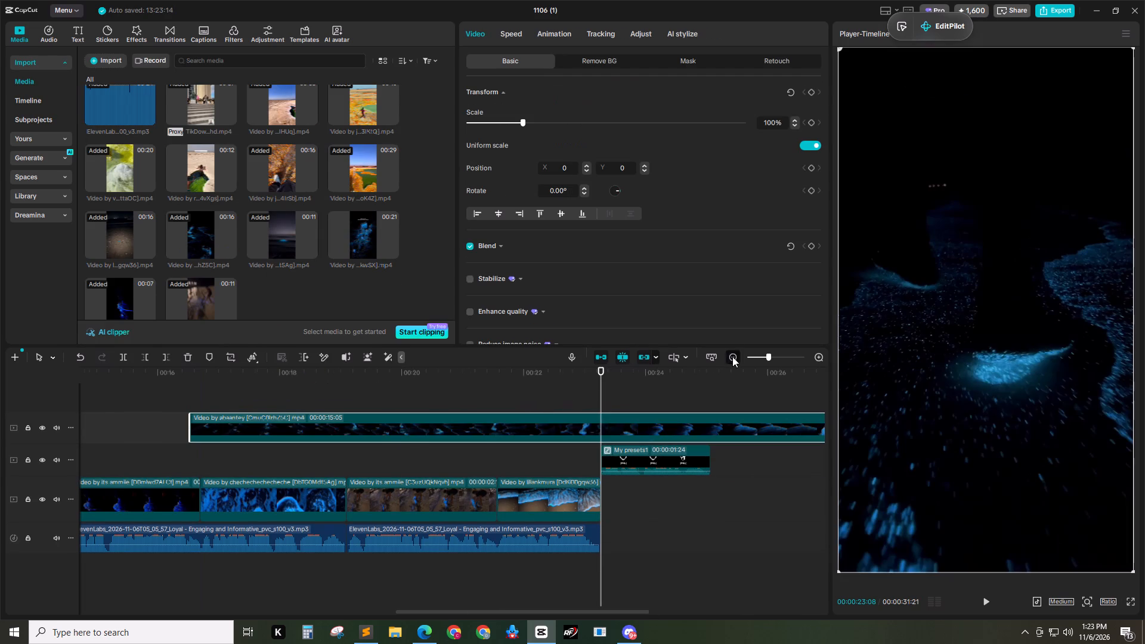
pyautogui.moveTo(304, 378); pyautogui.dragTo(330, 380)
pyautogui.click(335, 428)
pyautogui.press('q')
pyautogui.moveTo(341, 429); pyautogui.dragTo(301, 494)
# Trim the glowing-feet clip's end to match the CTA preset's end at 00:00:25:02 and play the closing section.
pyautogui.moveTo(317, 382); pyautogui.dragTo(306, 379)
pyautogui.moveTo(305, 376); pyautogui.dragTo(304, 376)
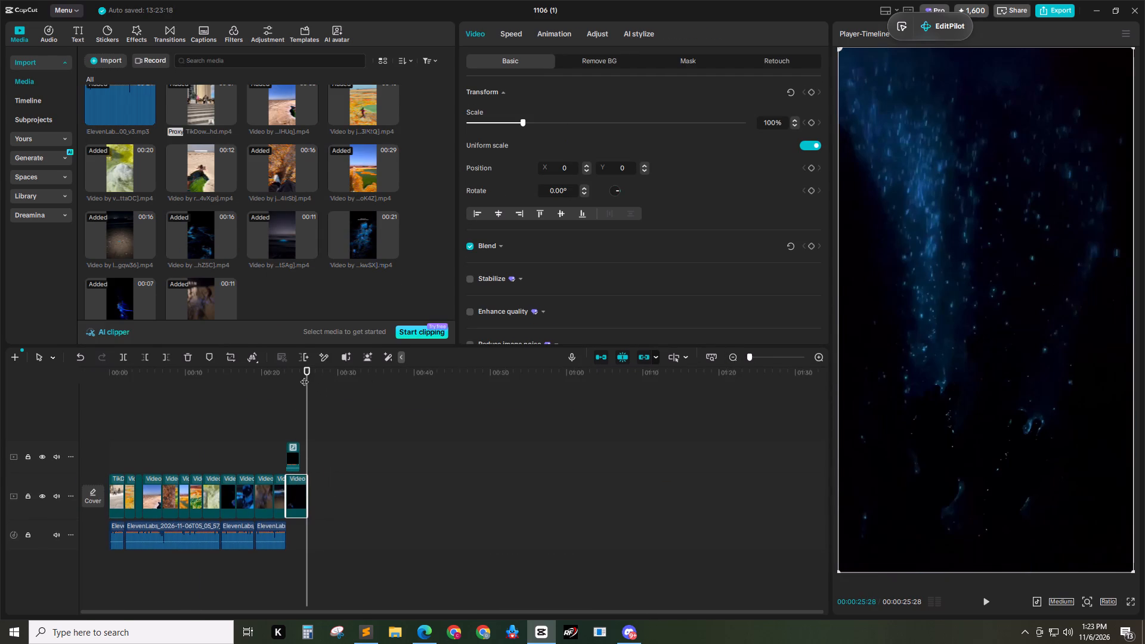
pyautogui.moveTo(304, 376); pyautogui.dragTo(298, 376)
pyautogui.press('w')
pyautogui.moveTo(299, 379); pyautogui.dragTo(284, 378)
pyautogui.press('space')
pyautogui.doubleClick(818, 355)
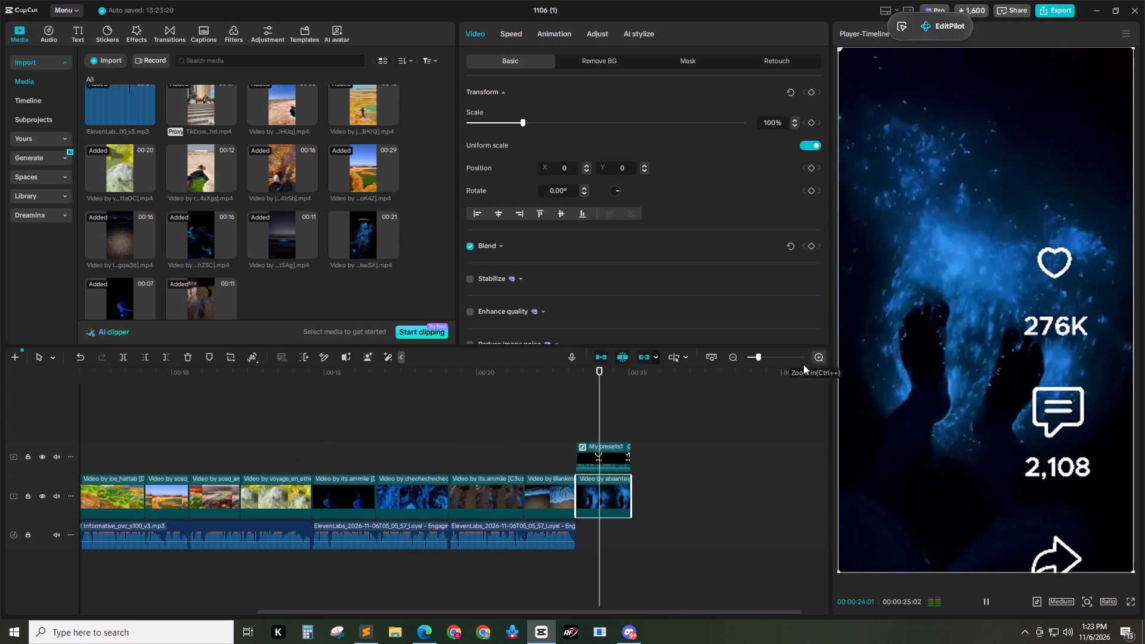
pyautogui.press('space')
# Raise the glowing-feet clip's saturation to its maximum and play the closing section again.
pyautogui.click(602, 493)
pyautogui.click(588, 37)
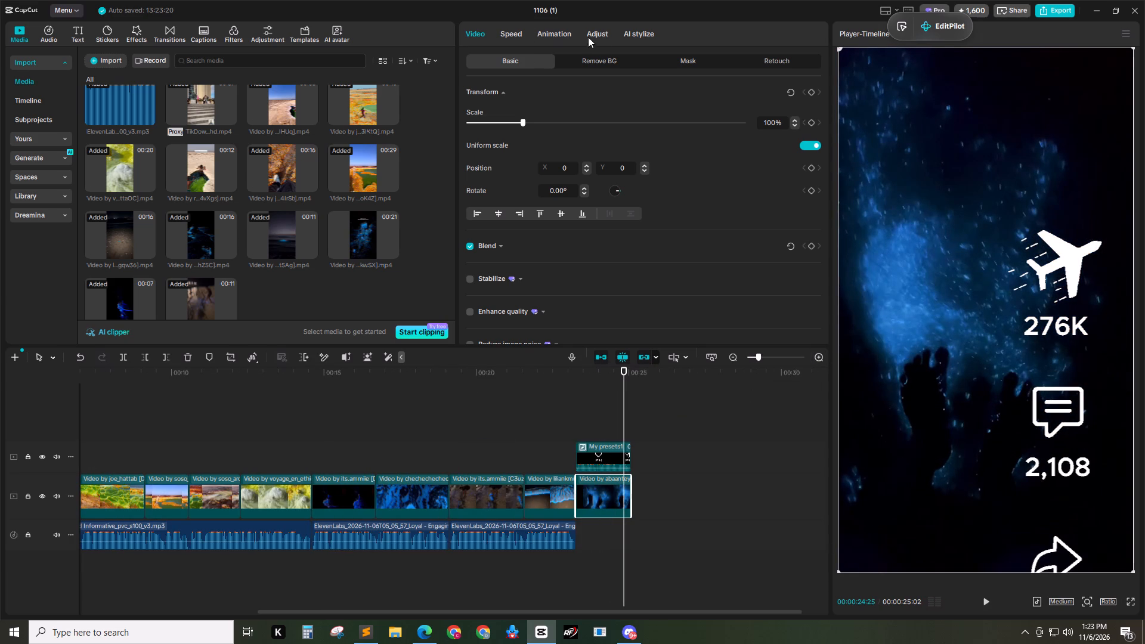
pyautogui.click(600, 36)
pyautogui.scroll(-2, 601, 228)
pyautogui.moveTo(606, 297); pyautogui.dragTo(674, 302)
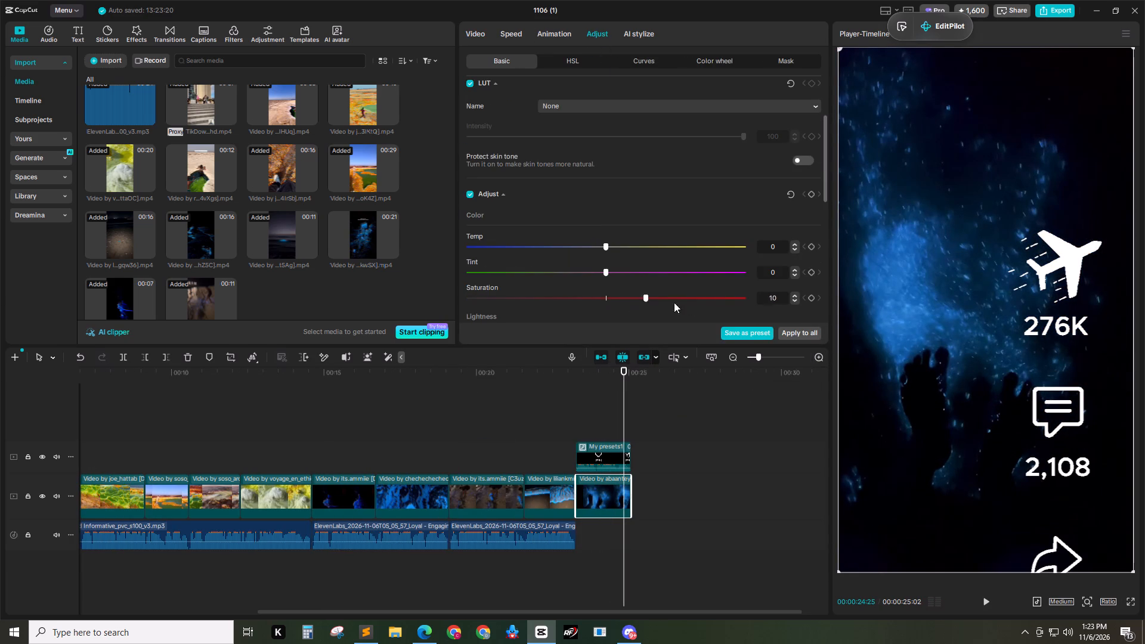
pyautogui.moveTo(674, 302); pyautogui.dragTo(785, 306)
pyautogui.click(531, 416)
pyautogui.click(580, 382)
pyautogui.press('space')
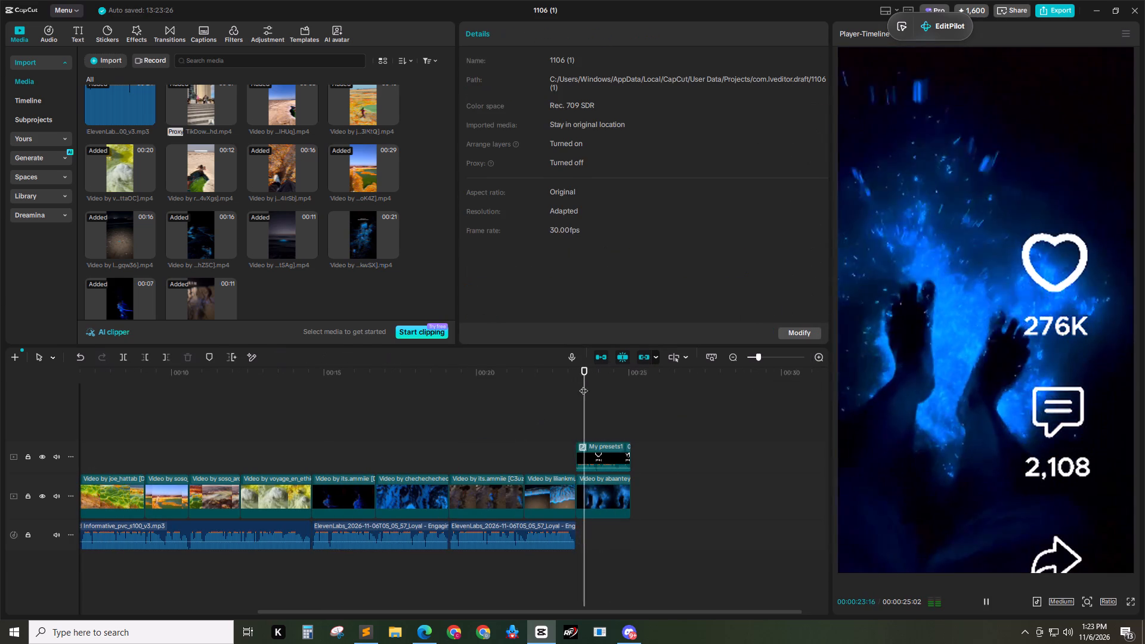
pyautogui.press('space')
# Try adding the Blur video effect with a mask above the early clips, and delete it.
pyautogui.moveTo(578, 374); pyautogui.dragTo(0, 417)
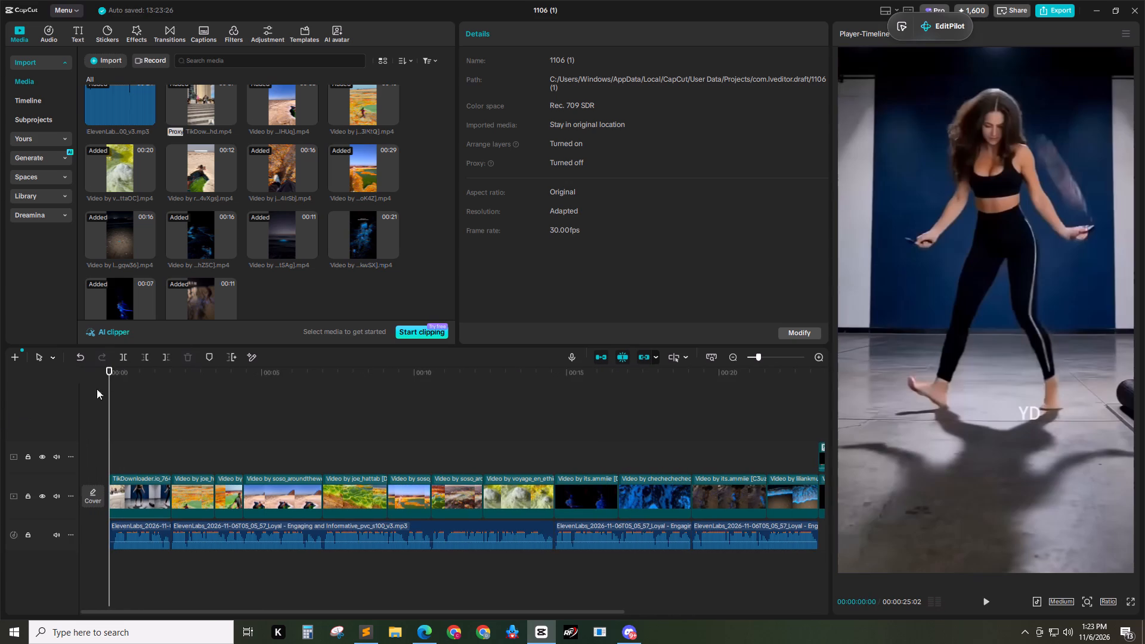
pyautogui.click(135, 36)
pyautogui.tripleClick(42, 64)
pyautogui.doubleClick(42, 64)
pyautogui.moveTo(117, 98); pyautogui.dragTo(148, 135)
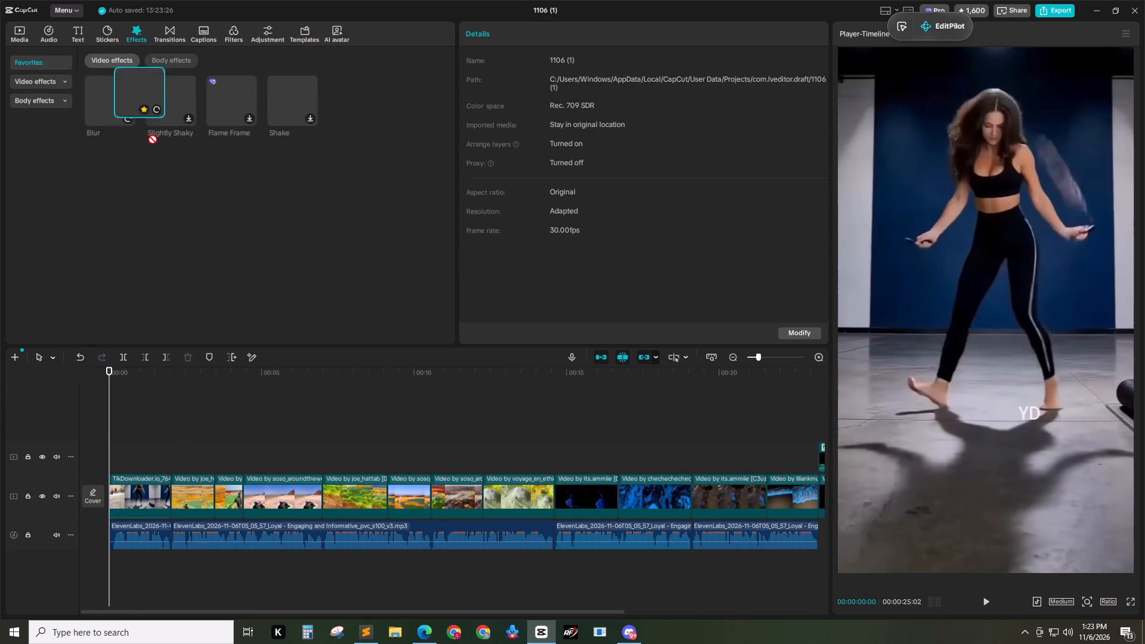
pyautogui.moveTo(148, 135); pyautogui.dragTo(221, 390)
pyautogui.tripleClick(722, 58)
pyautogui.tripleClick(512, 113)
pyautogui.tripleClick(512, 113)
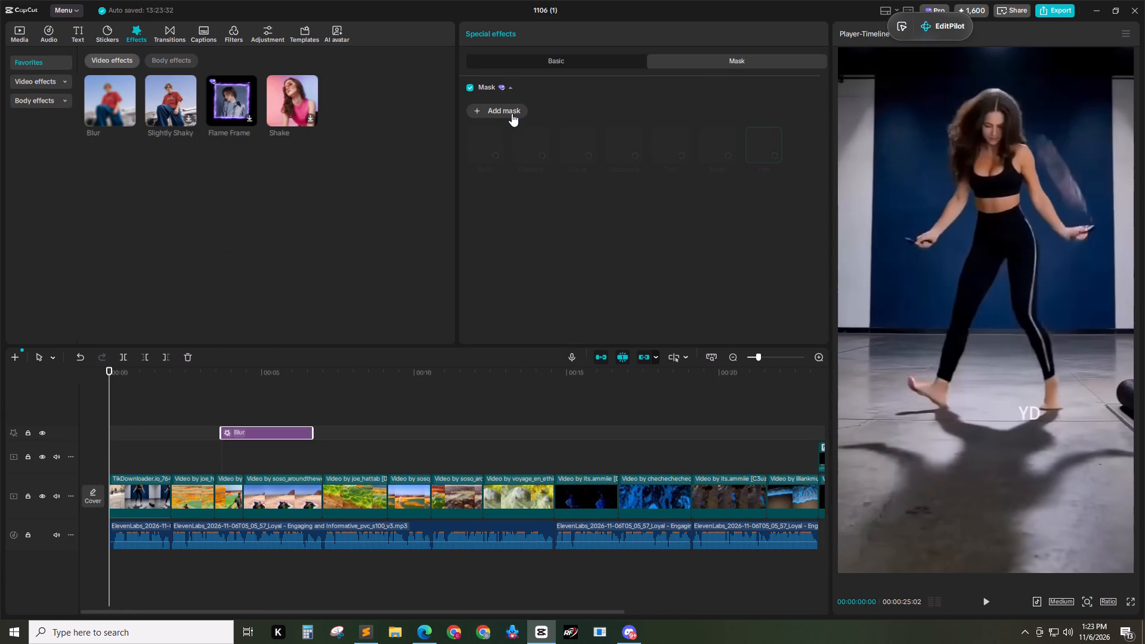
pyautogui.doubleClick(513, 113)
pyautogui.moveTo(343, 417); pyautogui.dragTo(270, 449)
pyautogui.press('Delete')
# Scrub through the whole timeline to review the clips from the opening to the closing section.
pyautogui.moveTo(141, 377); pyautogui.dragTo(177, 383)
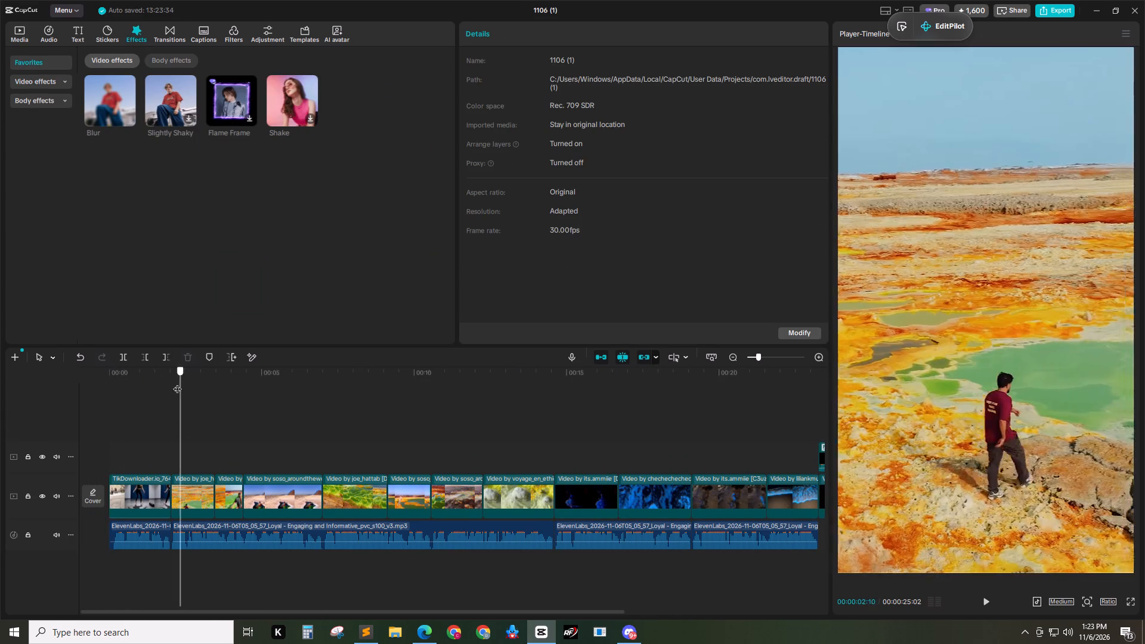
pyautogui.moveTo(177, 383); pyautogui.dragTo(395, 408)
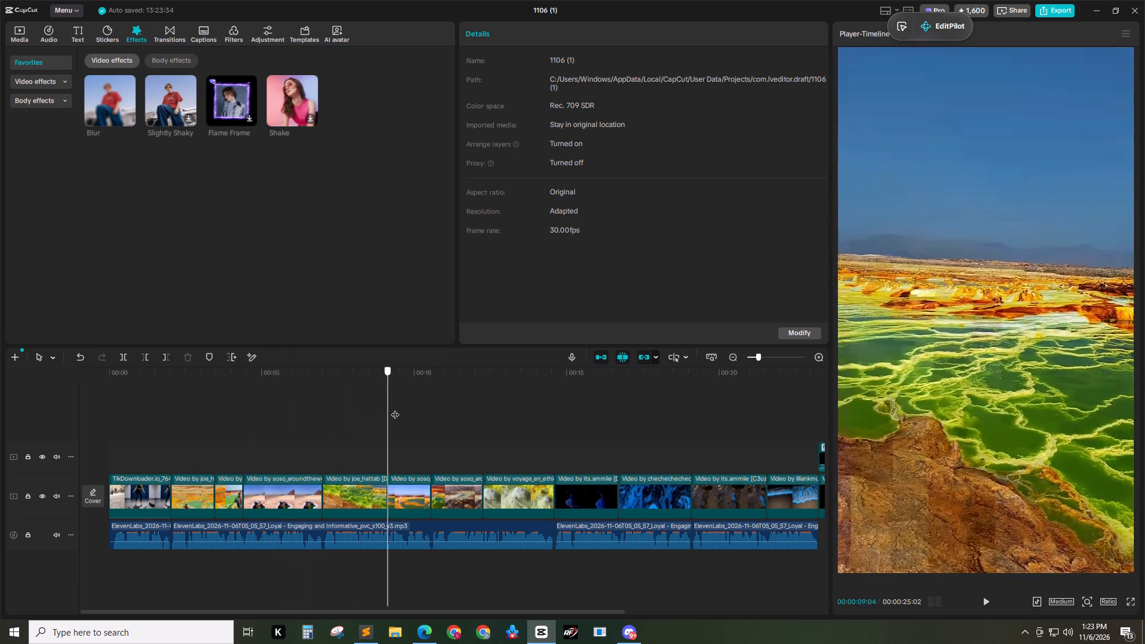
pyautogui.moveTo(395, 408); pyautogui.dragTo(633, 422)
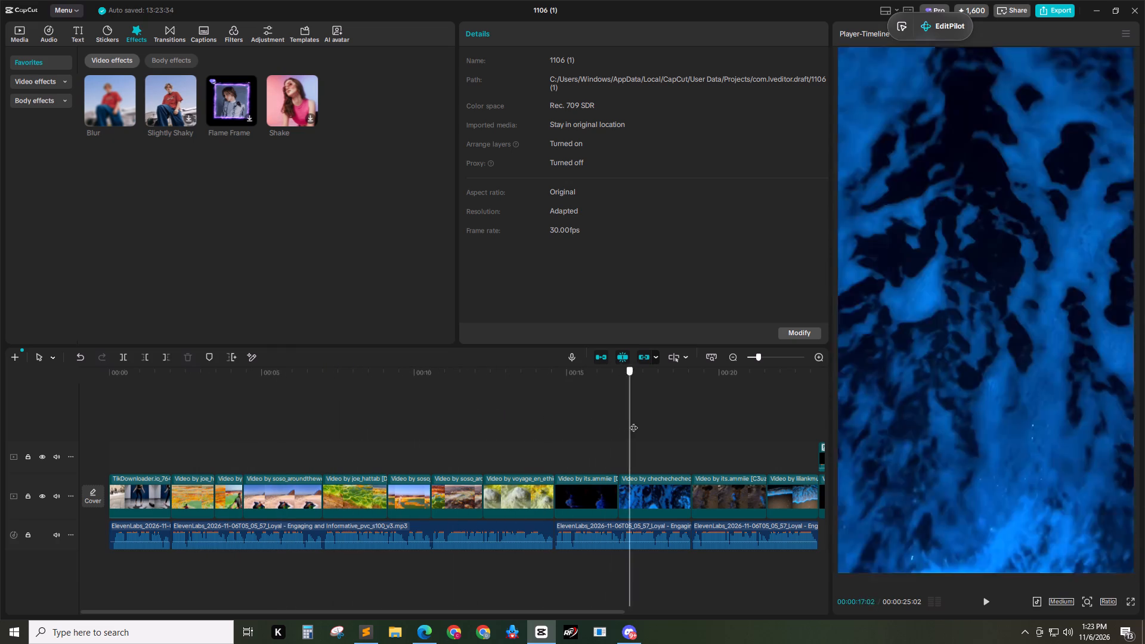
pyautogui.moveTo(633, 422); pyautogui.dragTo(804, 435)
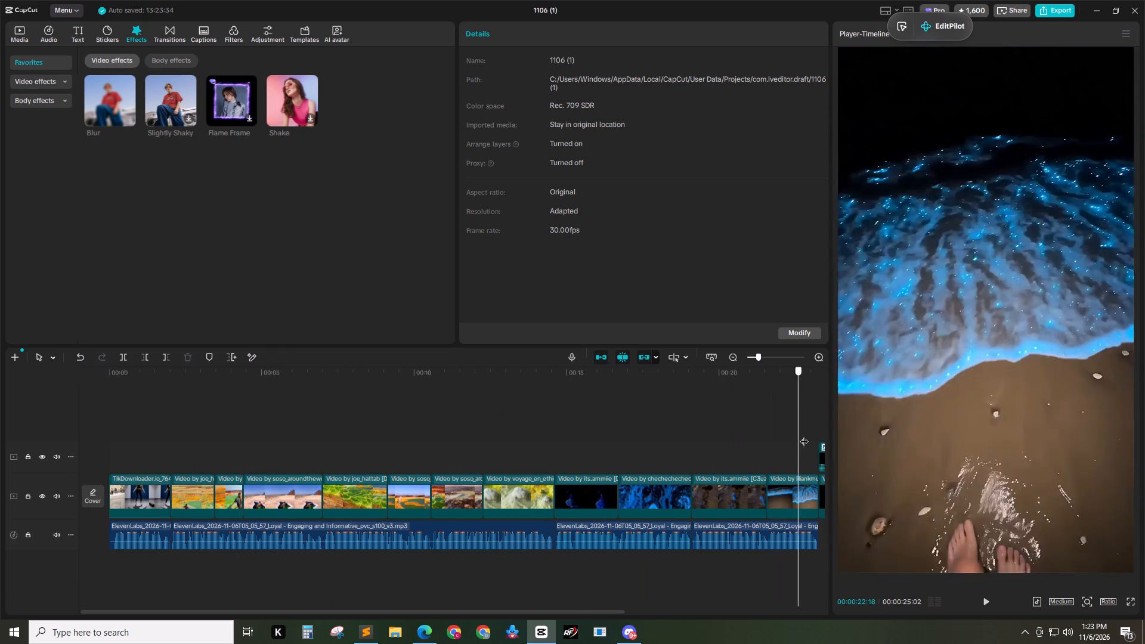
pyautogui.moveTo(804, 435); pyautogui.dragTo(0, 470)
pyautogui.click(280, 447)
# Apply the Party Flashes in animation to the second main-track clip and set its duration to 0.5 s.
pyautogui.click(185, 484)
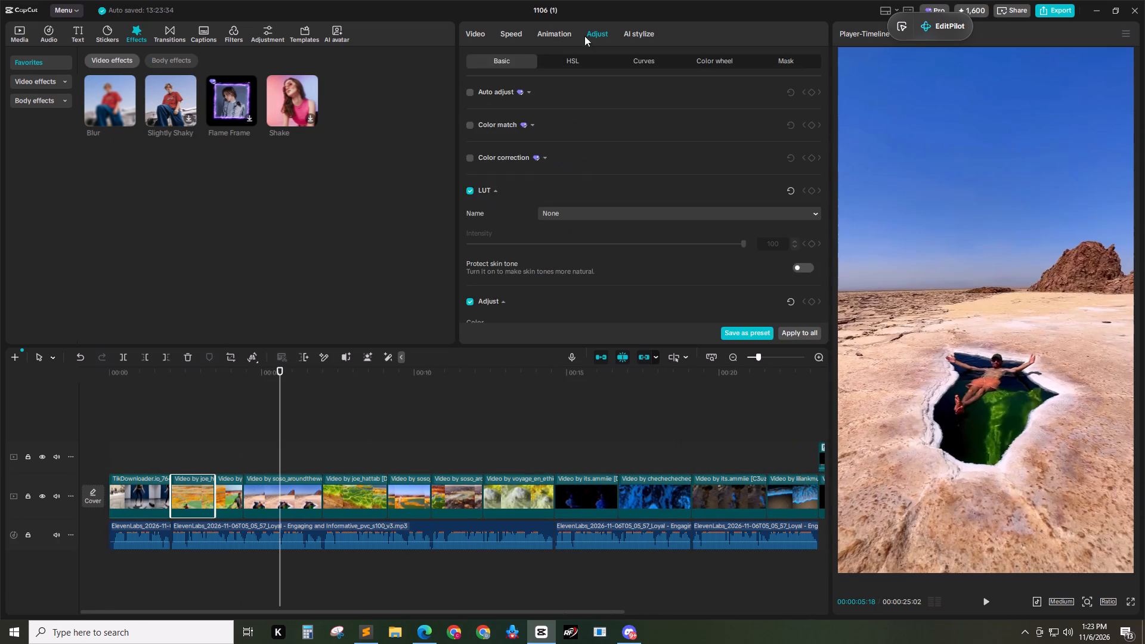
pyautogui.click(555, 26)
pyautogui.click(478, 106)
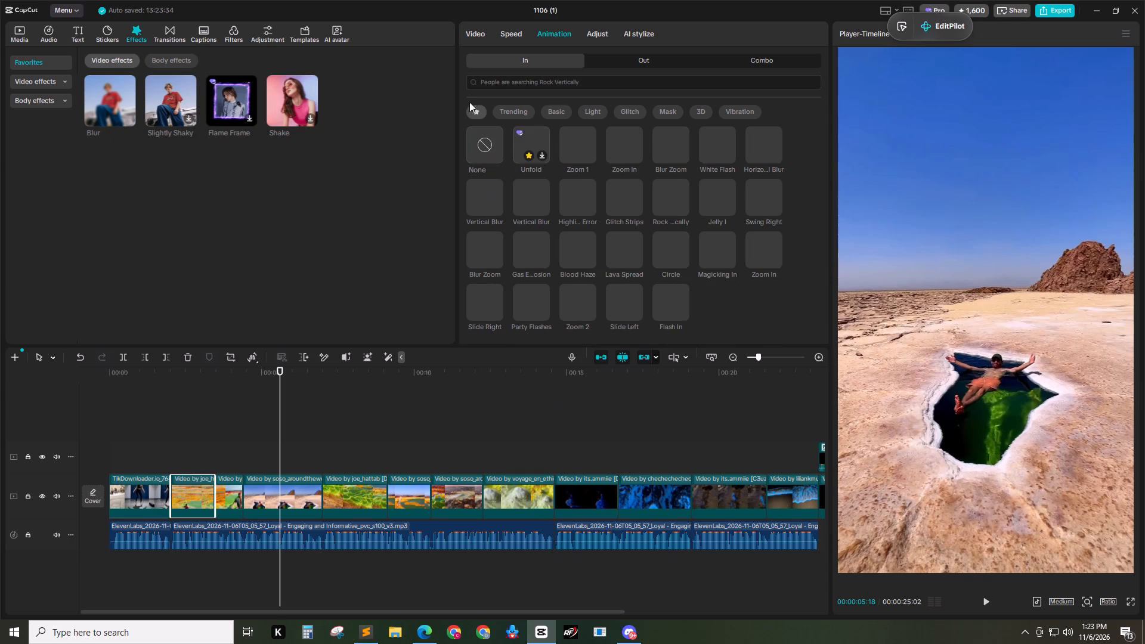
pyautogui.click(523, 298)
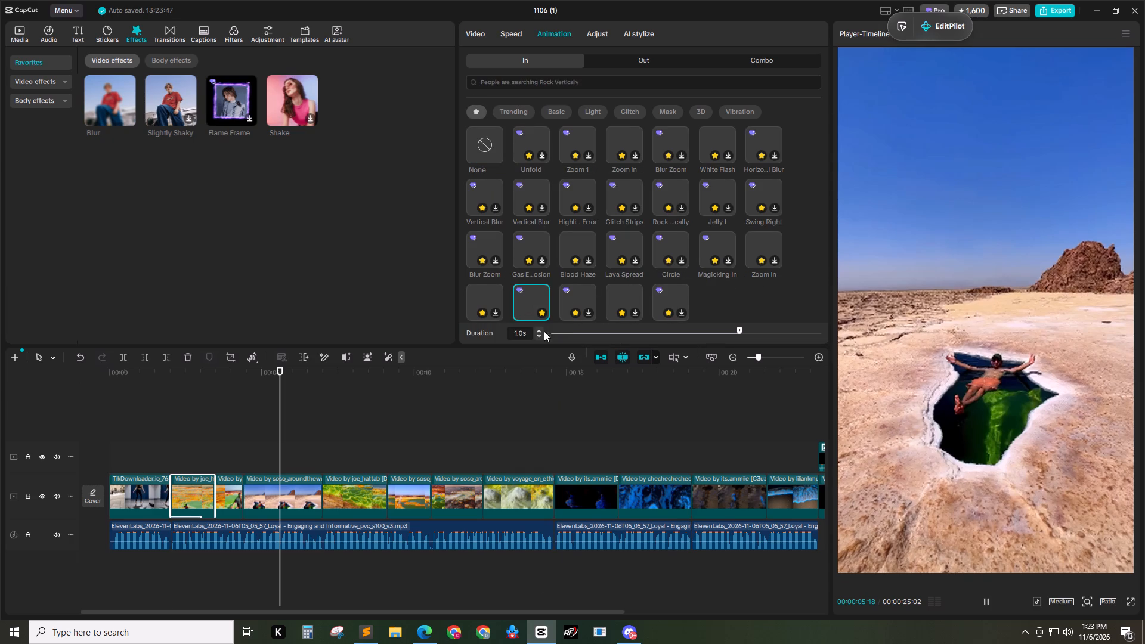
pyautogui.click(519, 336)
pyautogui.hotkey('ctrl', 'a')
pyautogui.write('0.3')
pyautogui.hotkey('ctrl', 'a')
pyautogui.hotkey('ctrl', 'c')
pyautogui.write('0.5')
pyautogui.press('Return')
# Apply the Zoom 1 in animation to the third main-track clip with a 0.3 s duration.
pyautogui.click(227, 487)
pyautogui.click(572, 138)
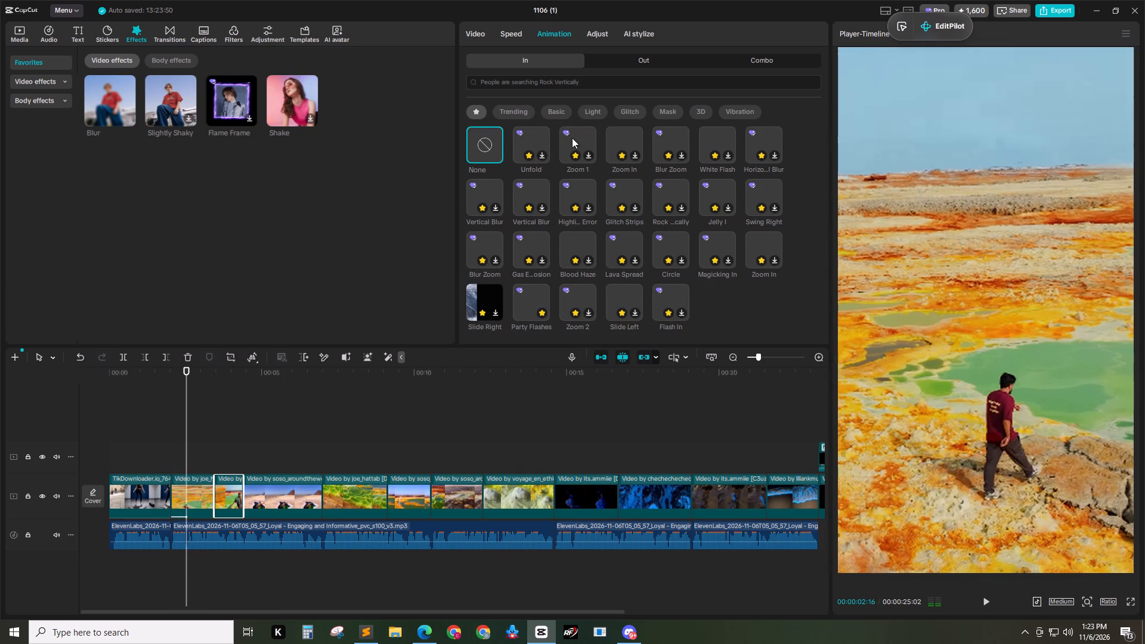
pyautogui.click(514, 335)
pyautogui.hotkey('ctrl', 'a')
pyautogui.hotkey('ctrl', 'v')
# Apply the Zoom 2 in animation to the fourth clip, the man floating in the desert pool, with a 0.3 s duration.
pyautogui.click(295, 490)
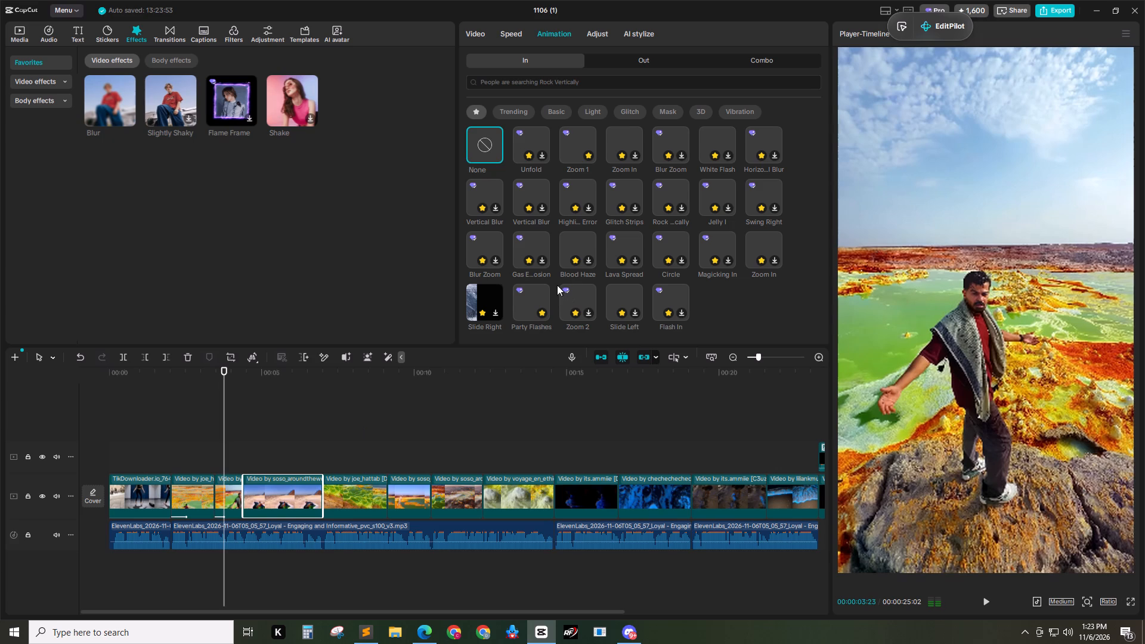
pyautogui.click(584, 294)
pyautogui.click(524, 338)
pyautogui.hotkey('ctrl', 'a')
pyautogui.hotkey('ctrl', 'v')
# Apply the Unfold in animation to the fifth clip, the green mineral lake starting near 00:07.
pyautogui.click(351, 484)
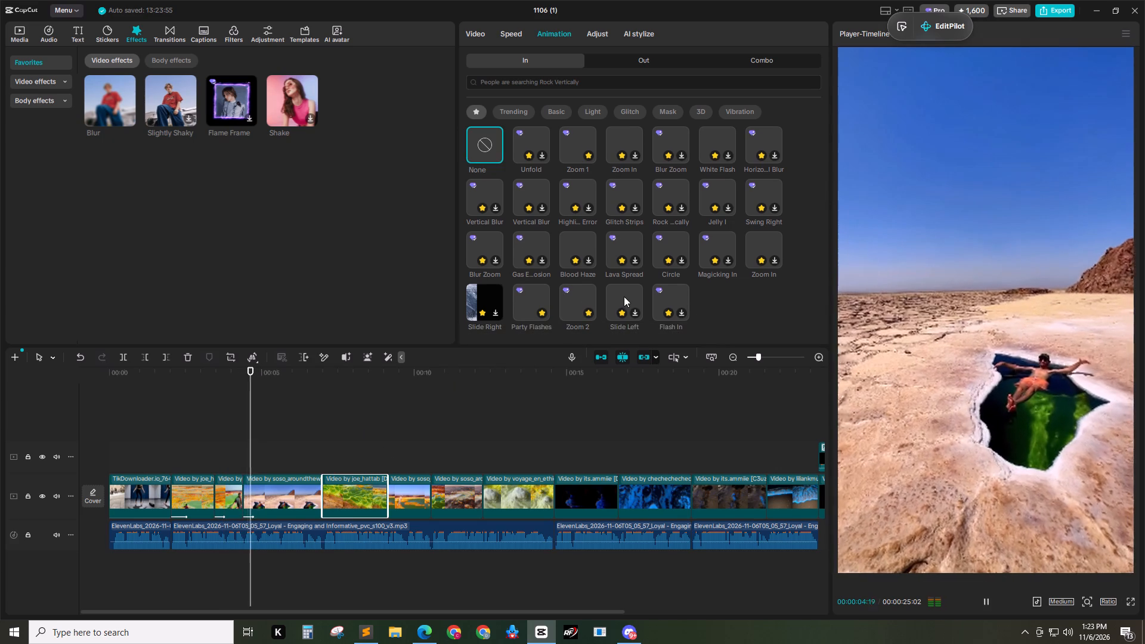
pyautogui.click(536, 128)
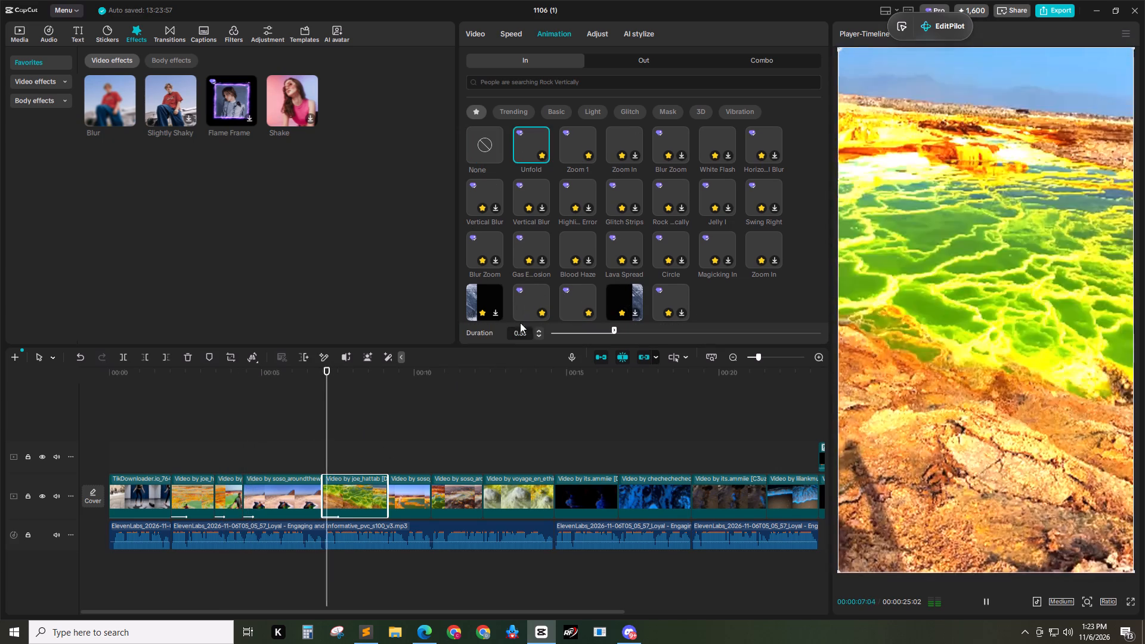
# Apply the Zoom 1 in animation to the sixth clip, starting near 00:09, with a 0.3 s duration.
pyautogui.click(413, 494)
pyautogui.click(570, 140)
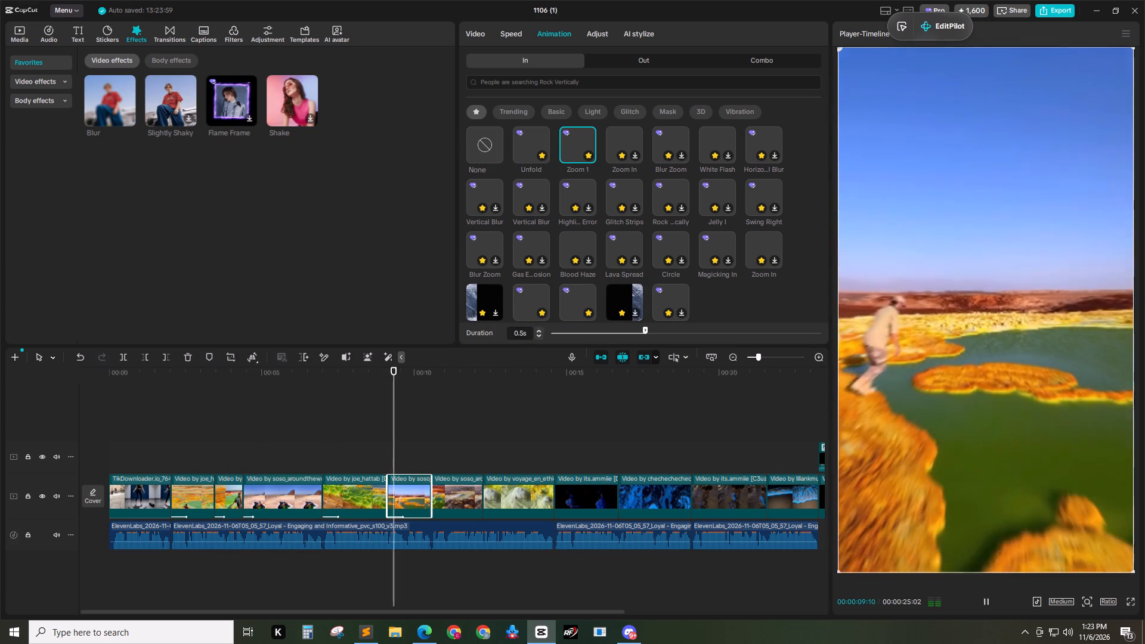
pyautogui.click(519, 338)
pyautogui.hotkey('ctrl', 'a')
pyautogui.hotkey('ctrl', 'v')
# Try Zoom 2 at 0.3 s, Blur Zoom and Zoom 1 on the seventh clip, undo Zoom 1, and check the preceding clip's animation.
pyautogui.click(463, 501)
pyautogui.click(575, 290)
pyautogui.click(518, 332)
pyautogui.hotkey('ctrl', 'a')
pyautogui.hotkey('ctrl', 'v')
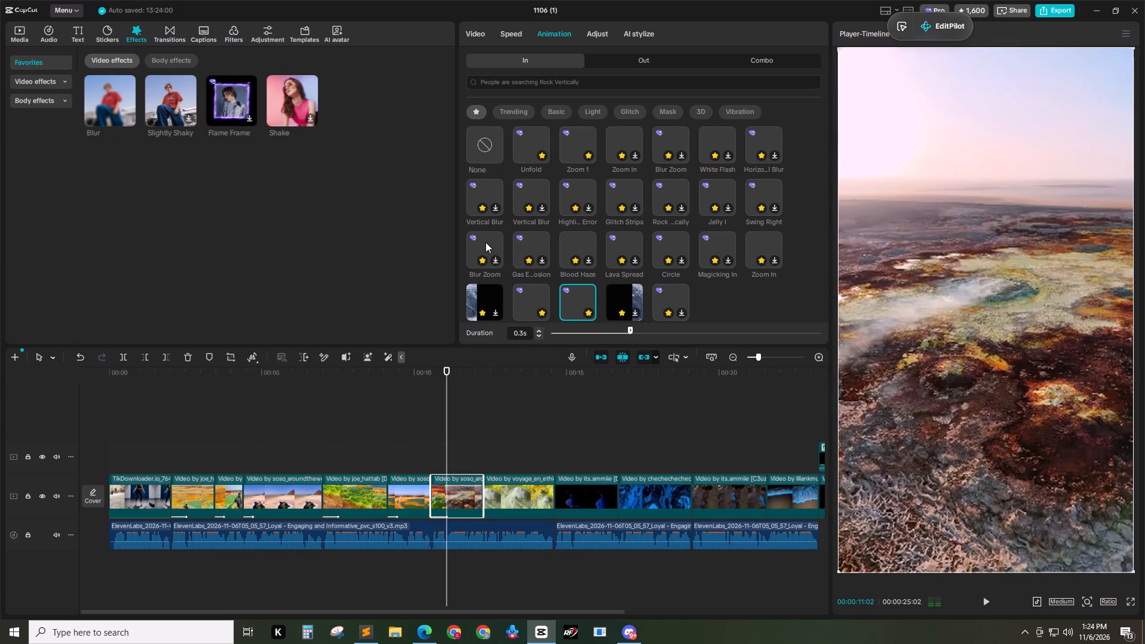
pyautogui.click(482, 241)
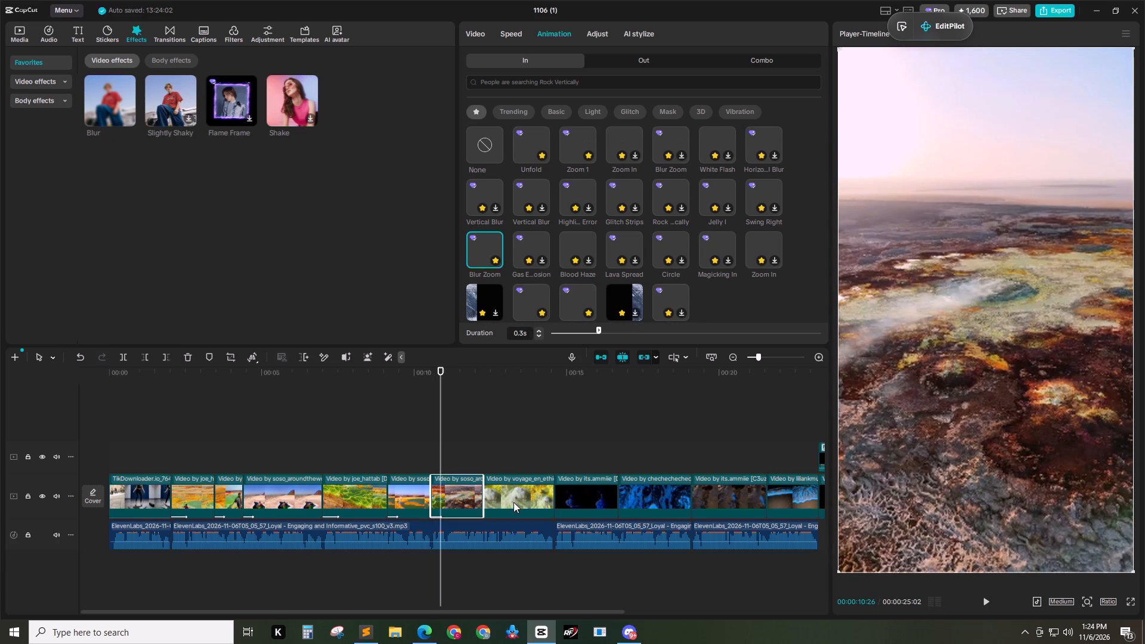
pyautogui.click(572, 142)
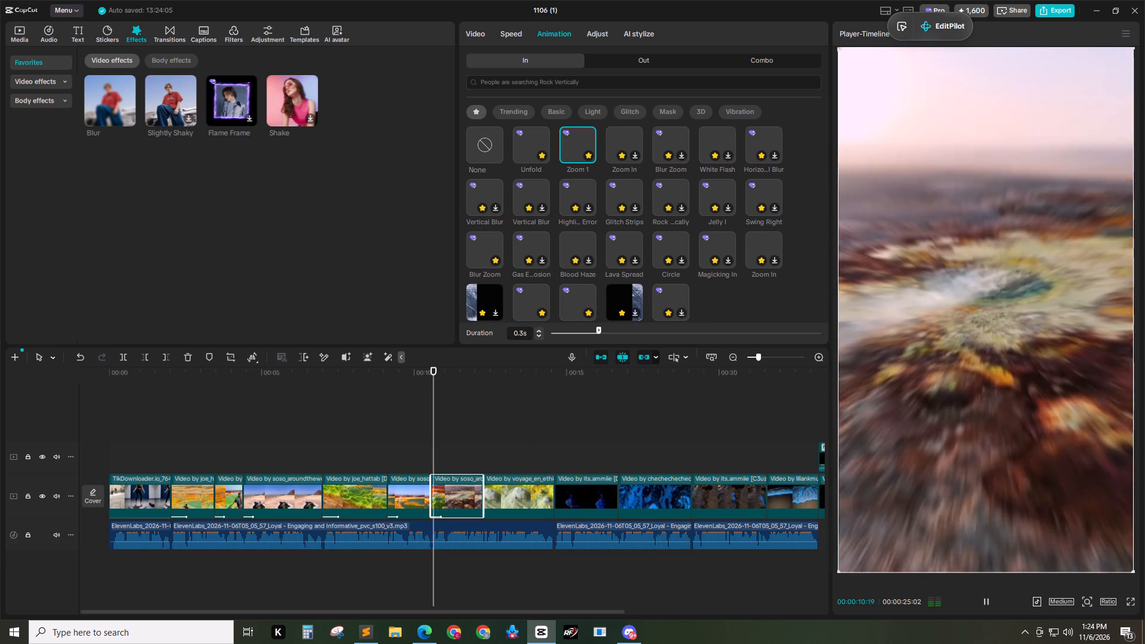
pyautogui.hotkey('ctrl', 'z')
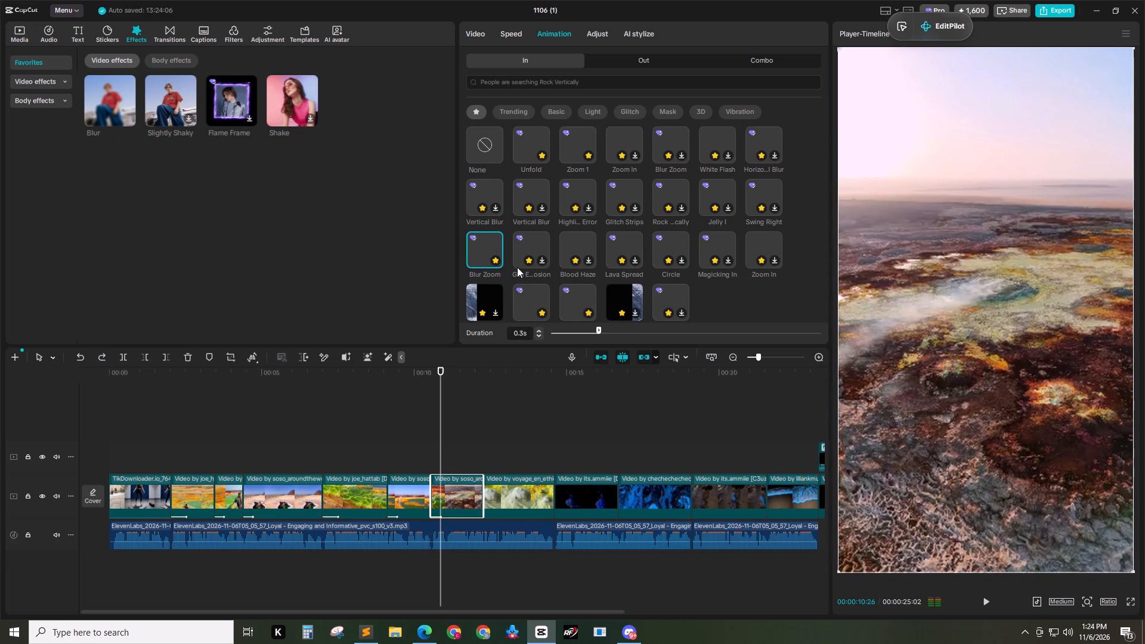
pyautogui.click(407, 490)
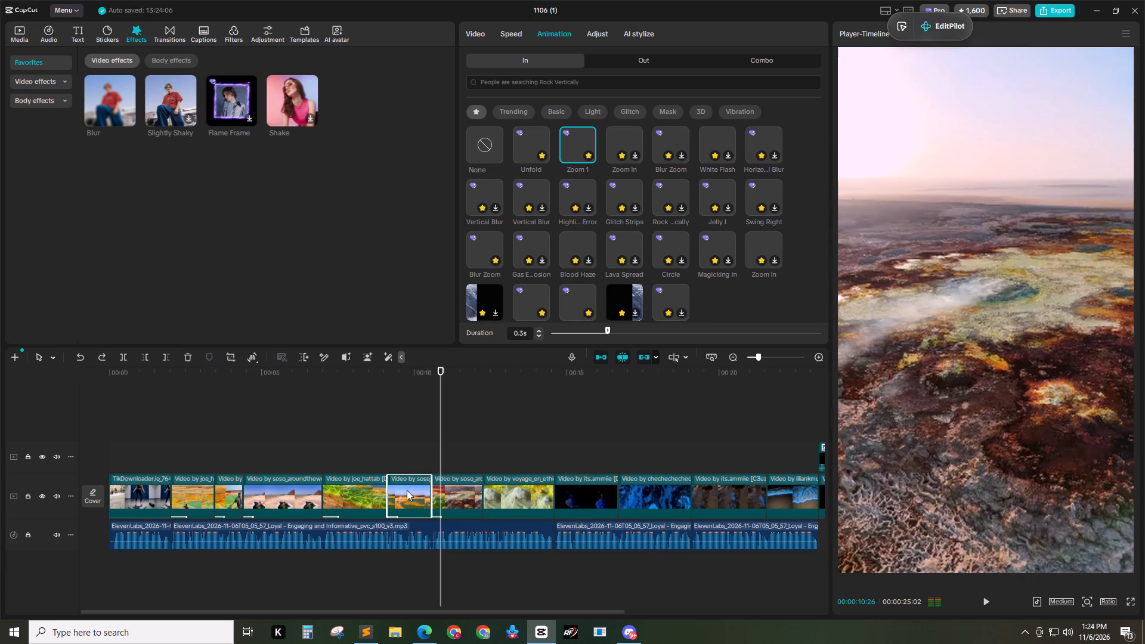
# Apply the Zoom 2 in animation to the seventh clip, the dark red crater landscape, with a 0.3 s duration.
pyautogui.click(449, 495)
pyautogui.click(580, 296)
pyautogui.click(524, 332)
pyautogui.hotkey('ctrl', 'a')
pyautogui.hotkey('ctrl', 'v')
# Apply the Zoom 1 in animation to the voyage_en_ethi… clip with a 0.3 s duration.
pyautogui.click(503, 508)
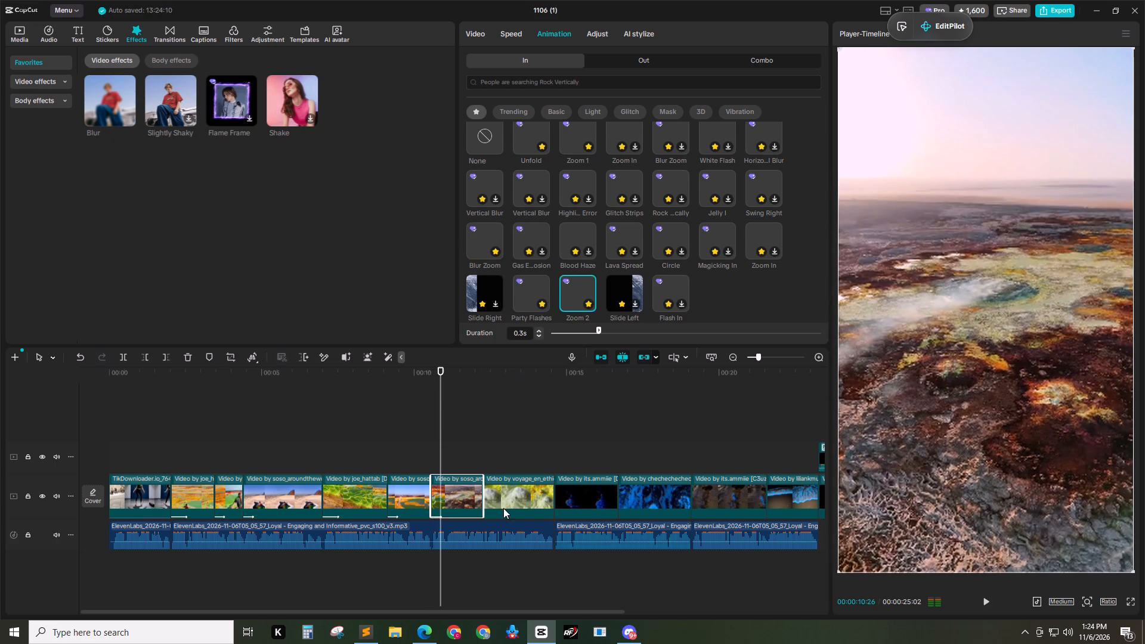
pyautogui.click(569, 135)
pyautogui.click(520, 333)
pyautogui.hotkey('ctrl', 'a')
pyautogui.hotkey('ctrl', 'v')
# Apply the Party Flashes in animation to the first glowing-water clip, near 00:15, and set its duration to 0.5 s.
pyautogui.click(589, 496)
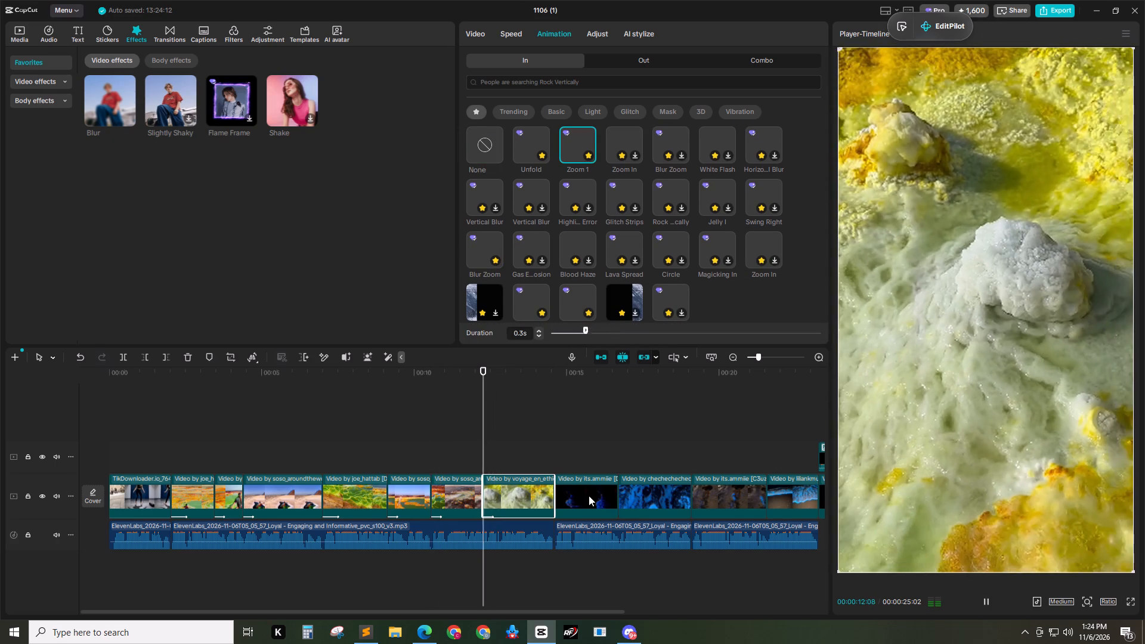
pyautogui.click(531, 298)
pyautogui.click(519, 333)
pyautogui.hotkey('ctrl', 'a')
pyautogui.write('0.5')
pyautogui.press('Return')
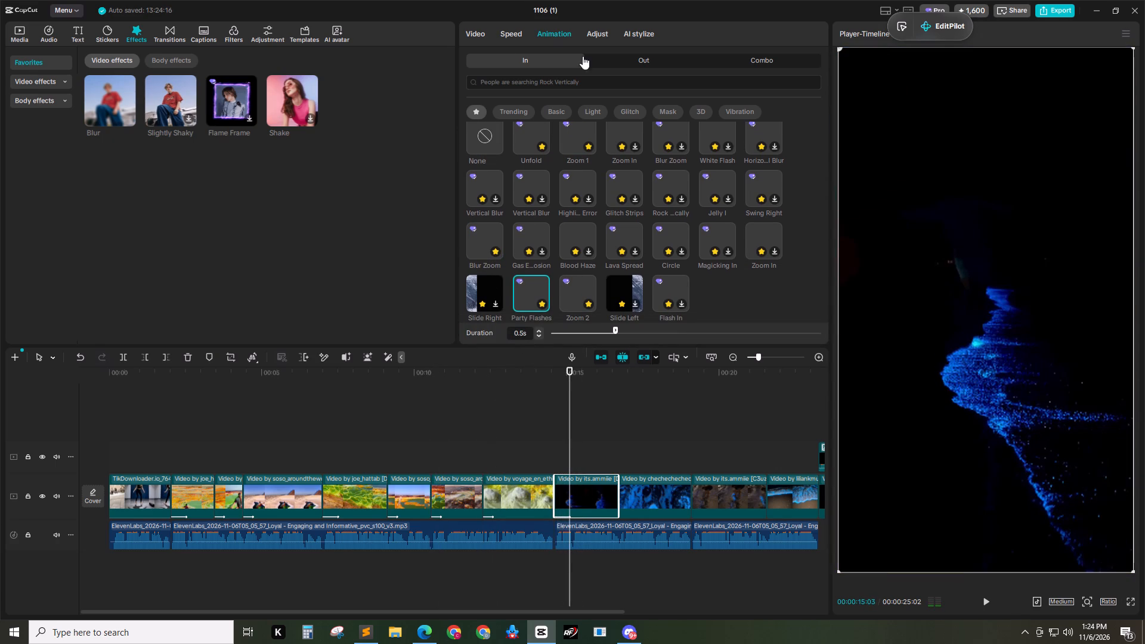
# Raise the first glowing-water clip's saturation to 50 and scrub ahead to compare it with the following clip.
pyautogui.click(593, 34)
pyautogui.scroll(-4, 612, 240)
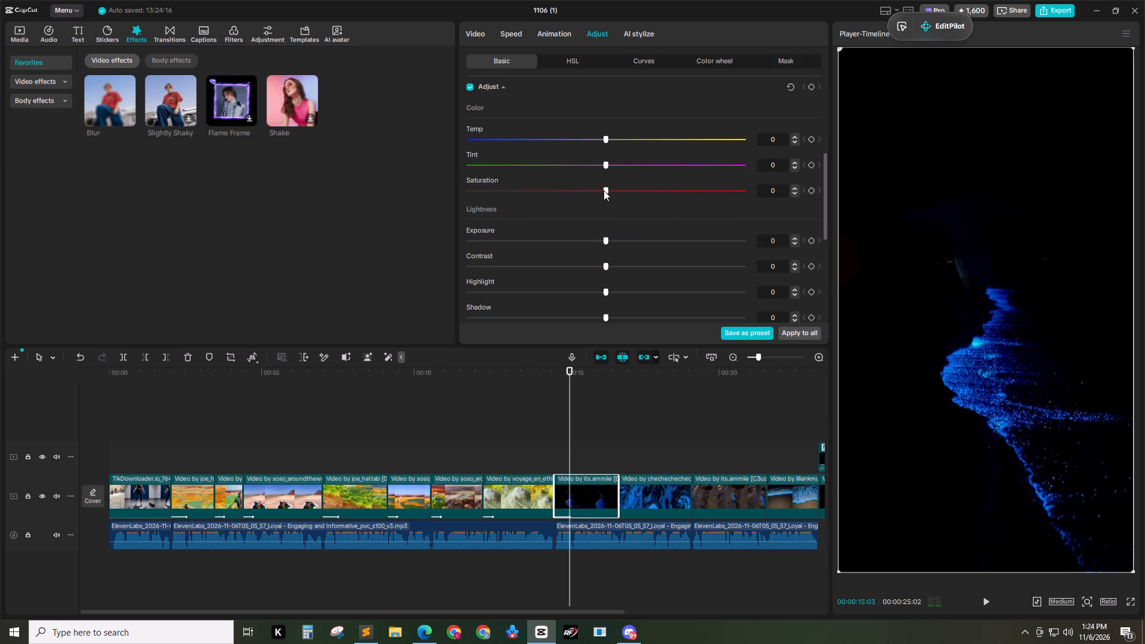
pyautogui.moveTo(604, 190); pyautogui.dragTo(960, 197)
pyautogui.moveTo(586, 371); pyautogui.dragTo(597, 381)
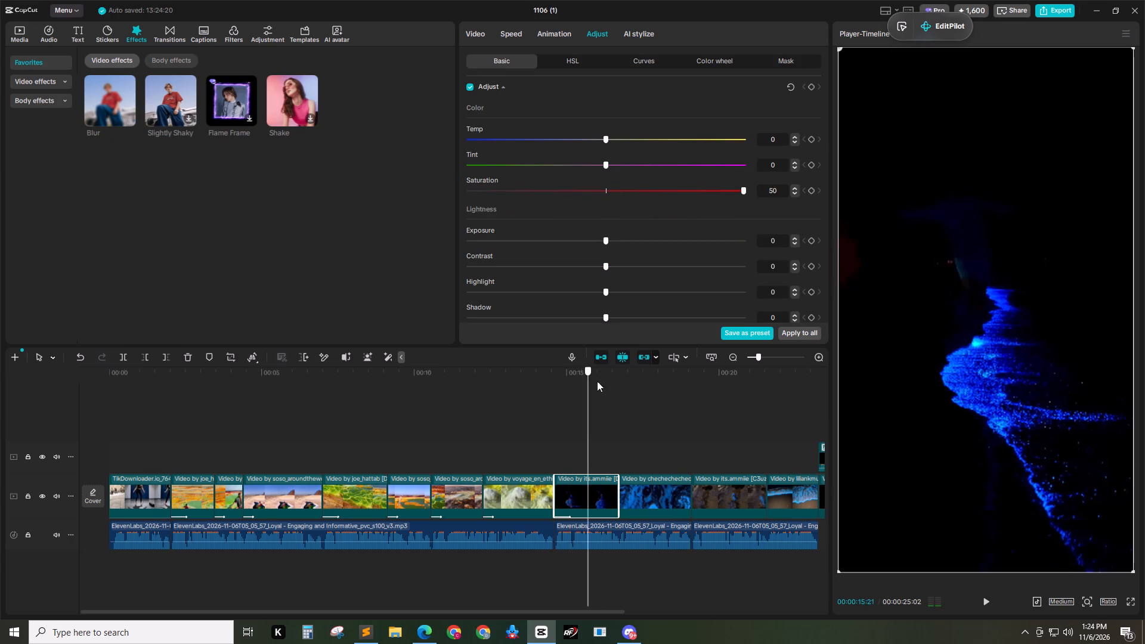
pyautogui.moveTo(597, 381); pyautogui.dragTo(643, 387)
# Apply the Zoom 1 in animation to the chechechechec… blue-water clip with a 0.3 s duration.
pyautogui.moveTo(440, 614); pyautogui.dragTo(481, 612)
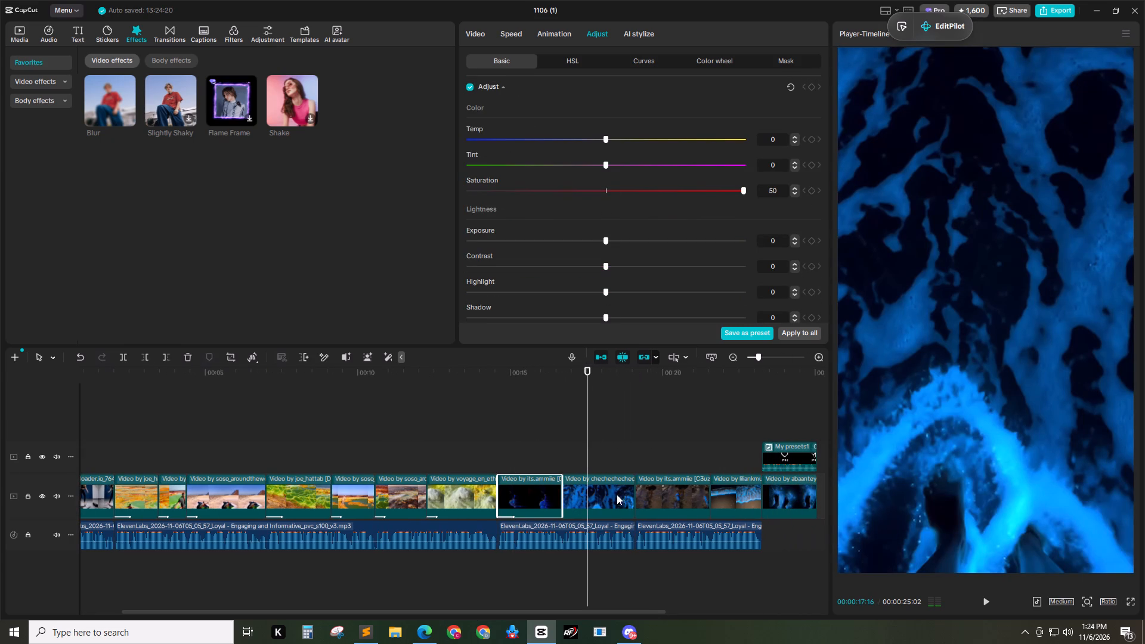
pyautogui.click(615, 487)
pyautogui.click(516, 32)
pyautogui.click(545, 38)
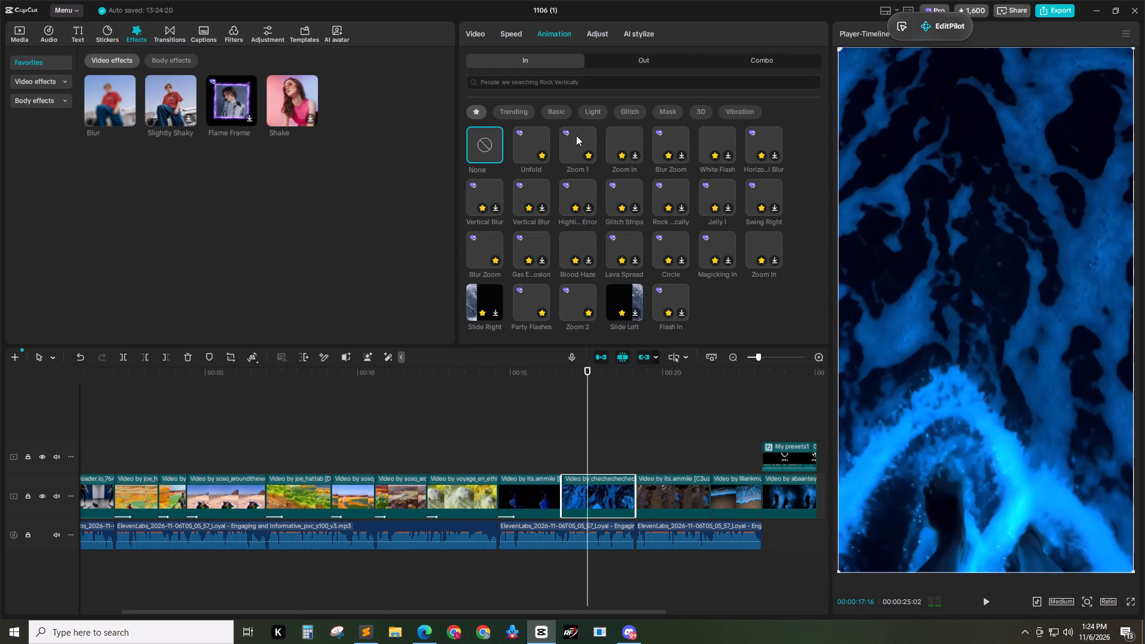
pyautogui.click(576, 135)
pyautogui.click(518, 335)
pyautogui.hotkey('ctrl', 'a')
pyautogui.hotkey('ctrl', 'v')
# Apply the Flash In in animation to the glowing-shore clip starting near 00:19 and set its duration to 0.5 s.
pyautogui.click(686, 484)
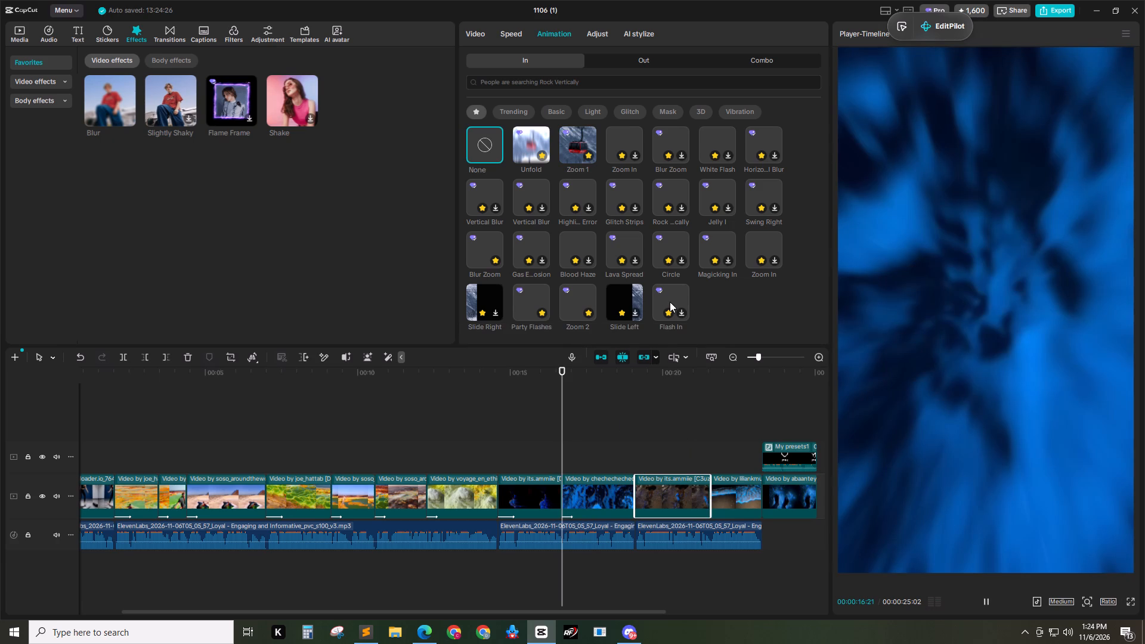
pyautogui.click(674, 298)
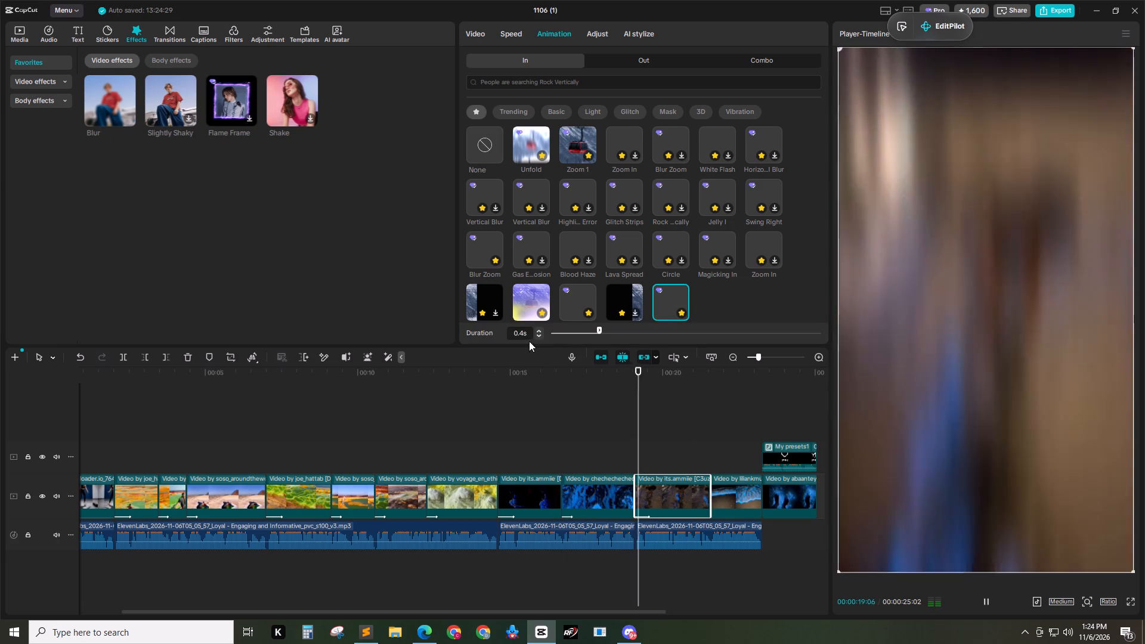
pyautogui.click(525, 336)
pyautogui.hotkey('ctrl', 'a')
pyautogui.write('0.5')
pyautogui.press('Return')
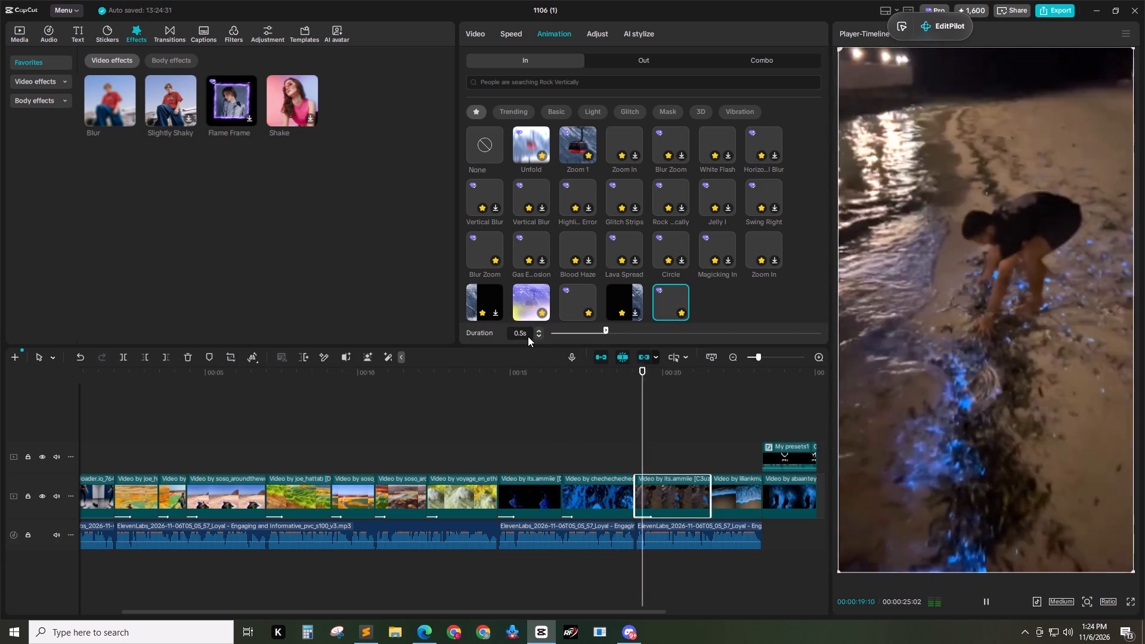
# Raise the glowing-shore clip's saturation to its maximum and play the section from about 00:18 to check it.
pyautogui.click(590, 33)
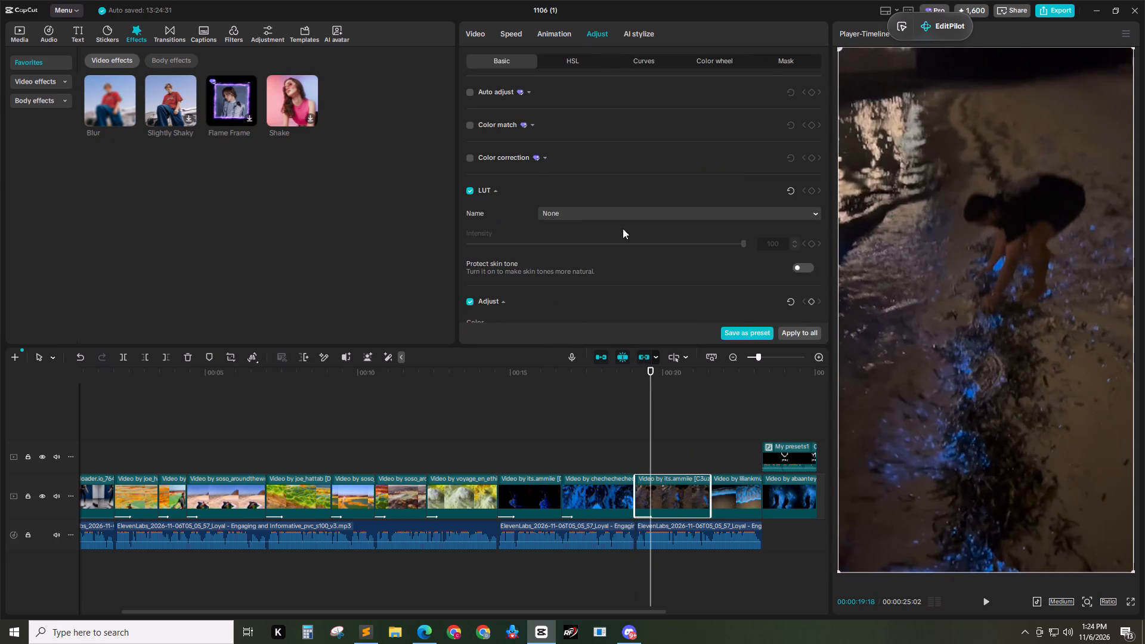
pyautogui.scroll(-3, 624, 230)
pyautogui.moveTo(606, 245); pyautogui.dragTo(694, 250)
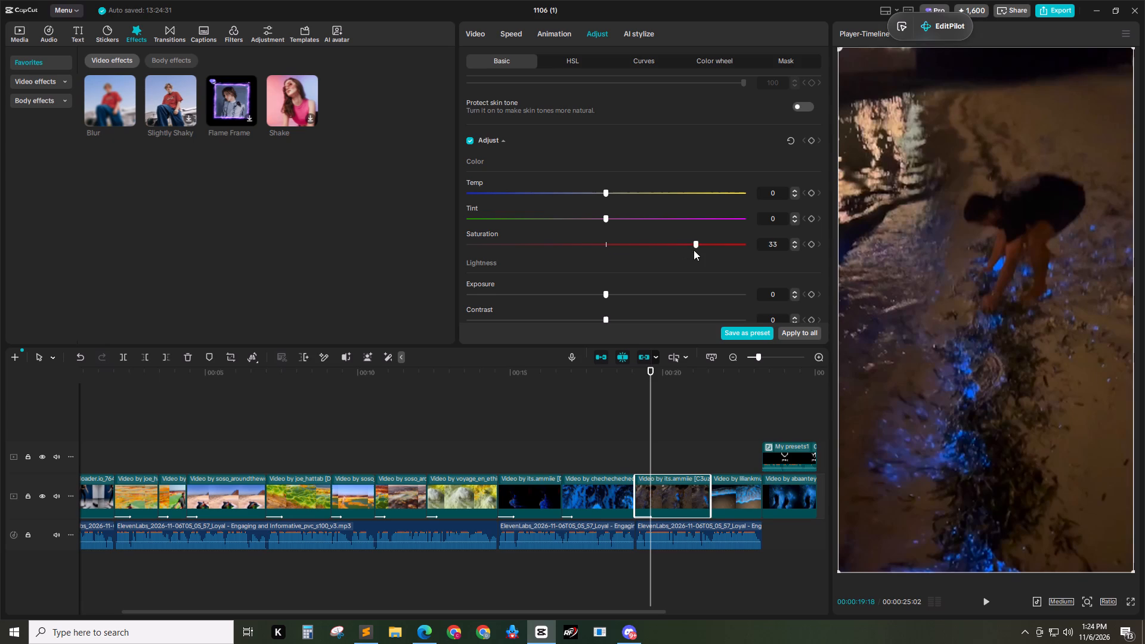
pyautogui.moveTo(694, 250); pyautogui.dragTo(883, 263)
pyautogui.click(671, 435)
pyautogui.moveTo(654, 371); pyautogui.dragTo(597, 383)
pyautogui.press('space')
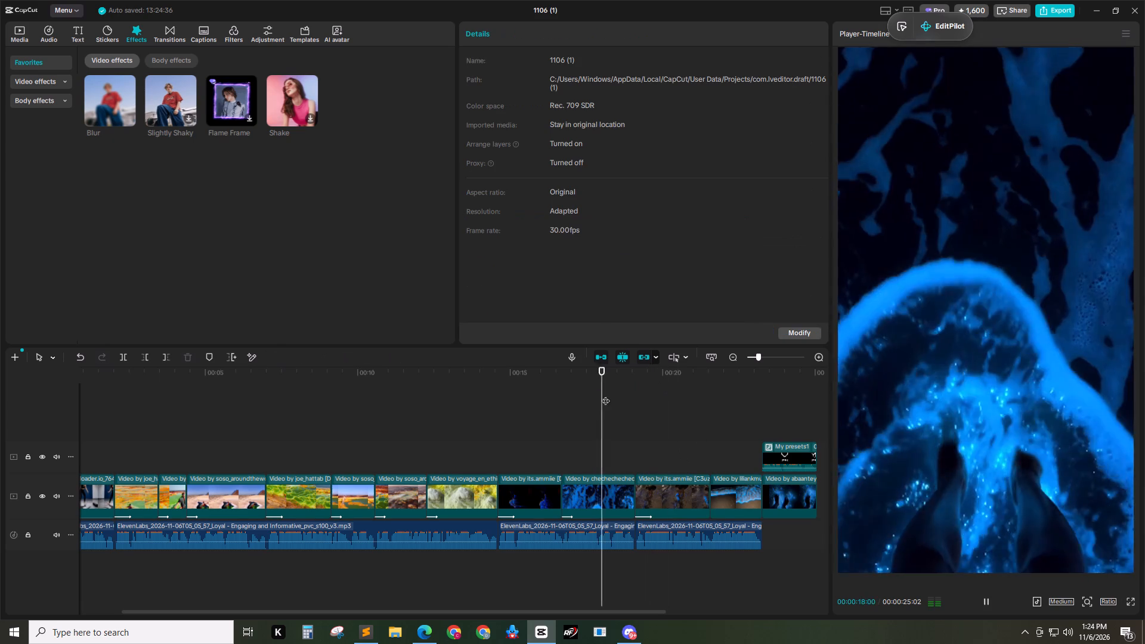
pyautogui.moveTo(612, 611); pyautogui.dragTo(640, 611)
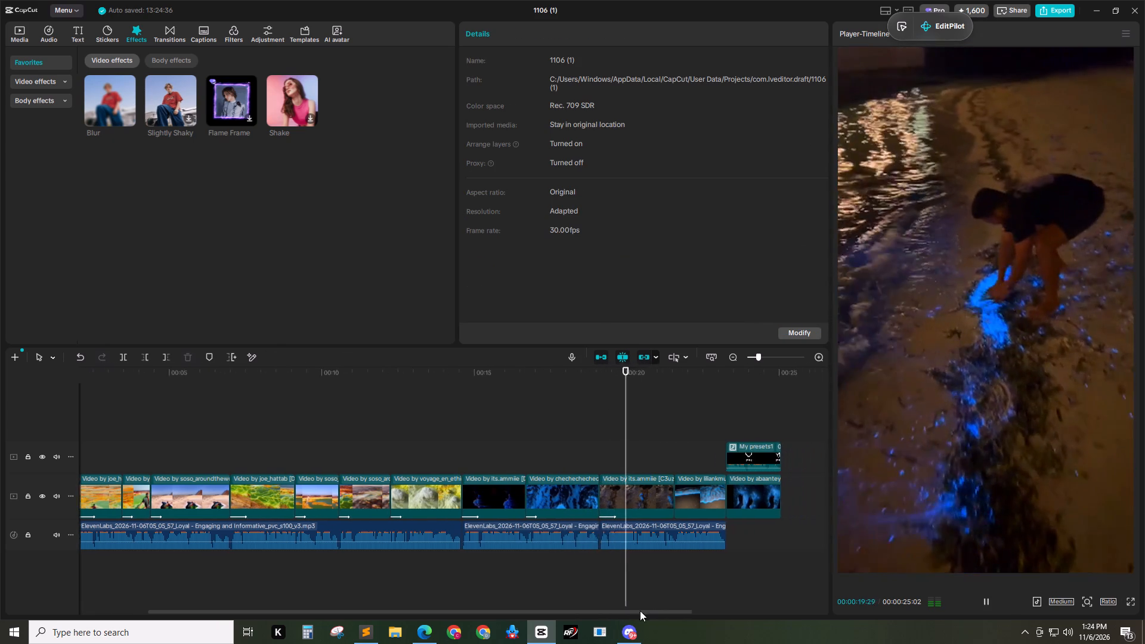
pyautogui.moveTo(640, 611); pyautogui.dragTo(655, 611)
pyautogui.press('space')
# Apply the Glitch Strips in animation to the glowing-wave beach clip before the CTA and set its duration to 0.5 s.
pyautogui.moveTo(617, 377); pyautogui.dragTo(661, 383)
pyautogui.click(677, 481)
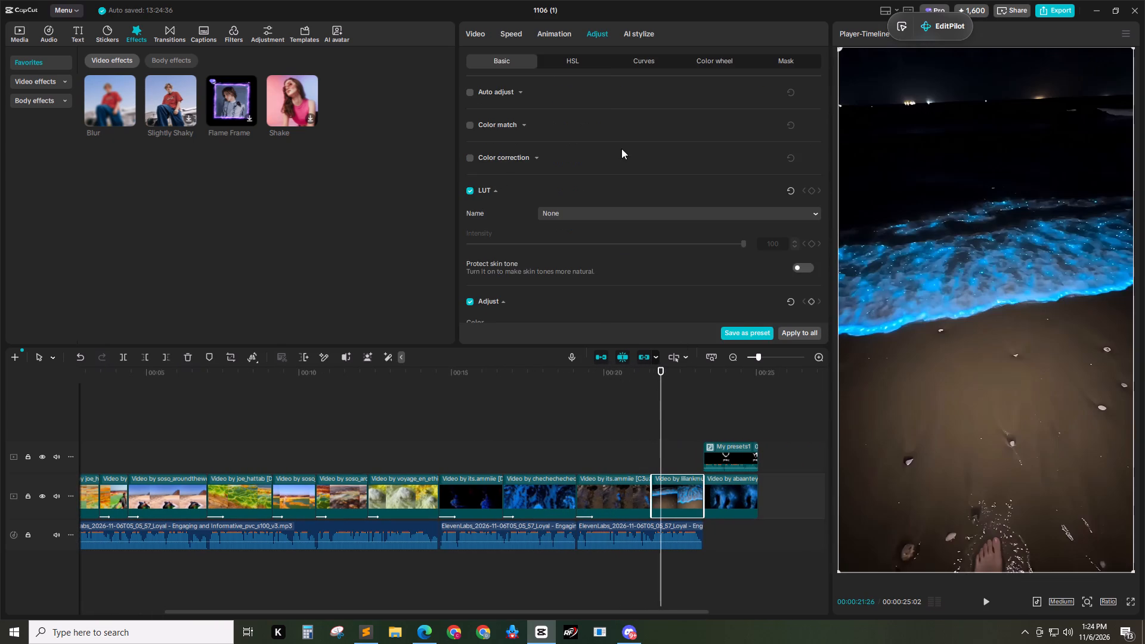
pyautogui.click(555, 36)
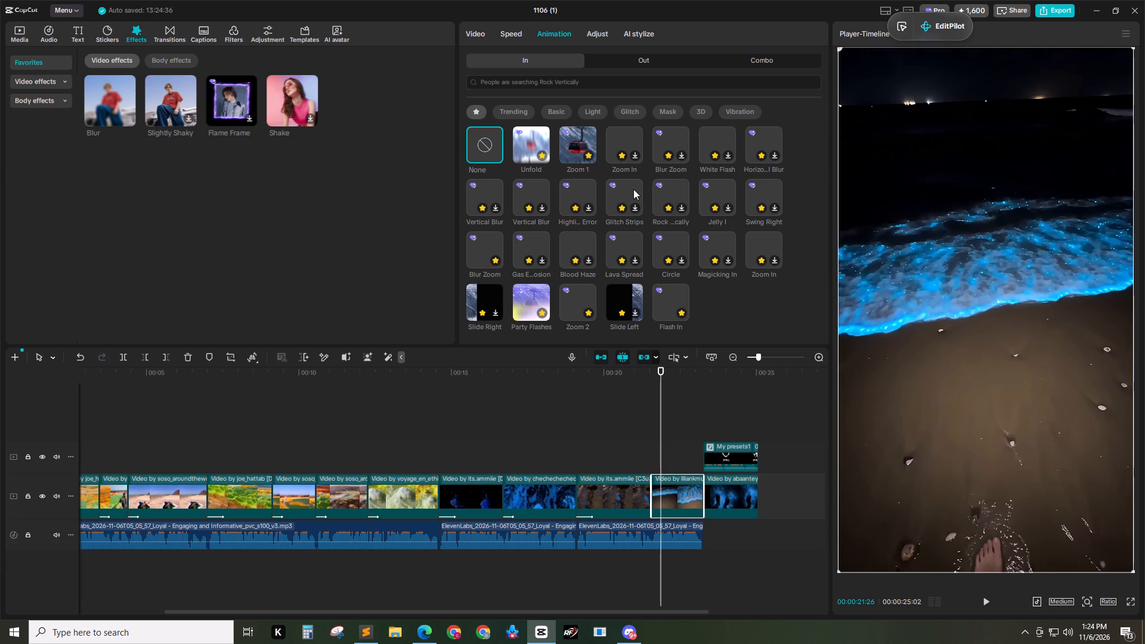
pyautogui.click(626, 194)
pyautogui.click(519, 337)
pyautogui.hotkey('ctrl', 'a')
pyautogui.write('0.5')
pyautogui.press('Return')
# Apply the Zoom 2 in animation to the closing glowing-feet clip with a 0.3 s duration, and return to the timeline start.
pyautogui.click(728, 501)
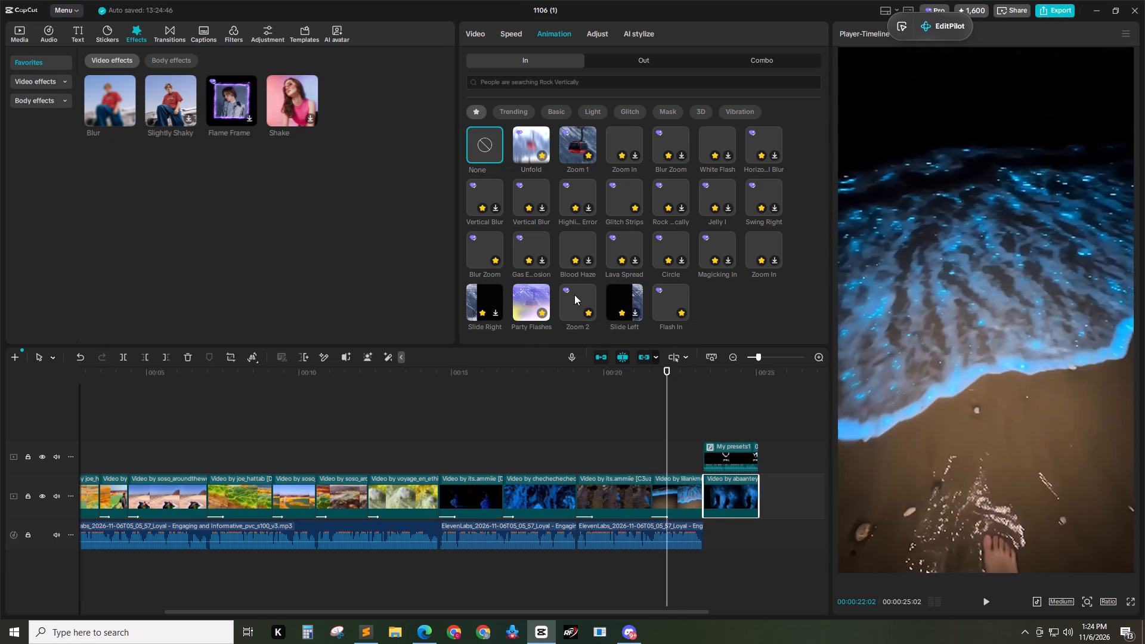
pyautogui.click(574, 295)
pyautogui.click(521, 332)
pyautogui.hotkey('ctrl', 'a')
pyautogui.hotkey('ctrl', 'v')
pyautogui.click(420, 425)
pyautogui.moveTo(433, 380); pyautogui.dragTo(0, 422)
pyautogui.moveTo(71, 244); pyautogui.dragTo(71, 200)
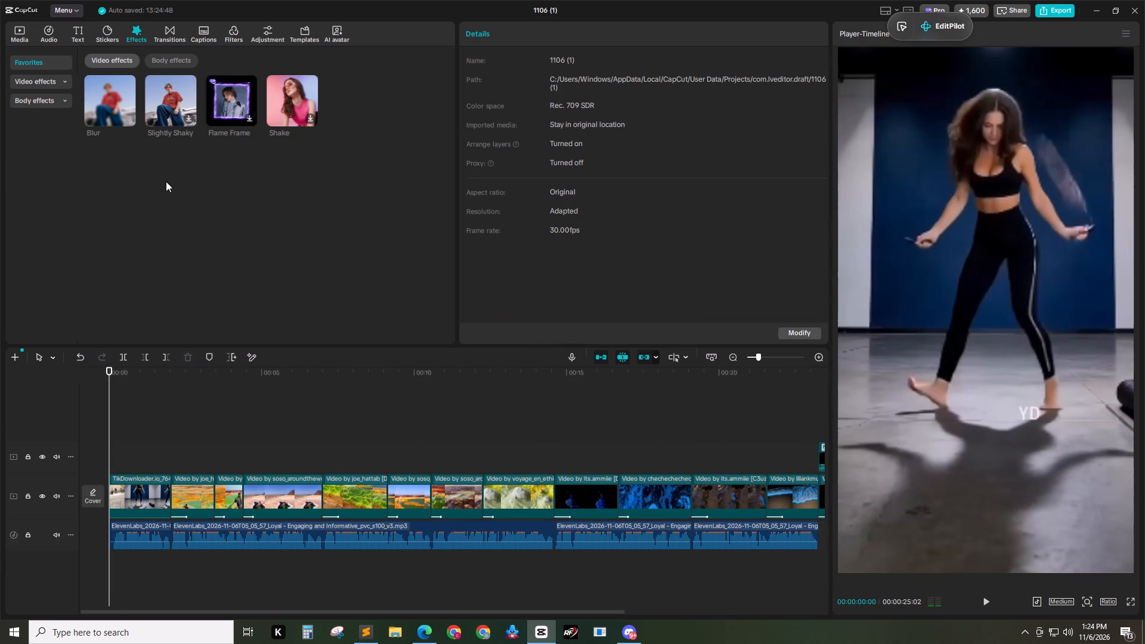
# Add the Fade Social Media 1 preset at the timeline start, move it to a layer above the clips and ungroup it.
pyautogui.click(22, 26)
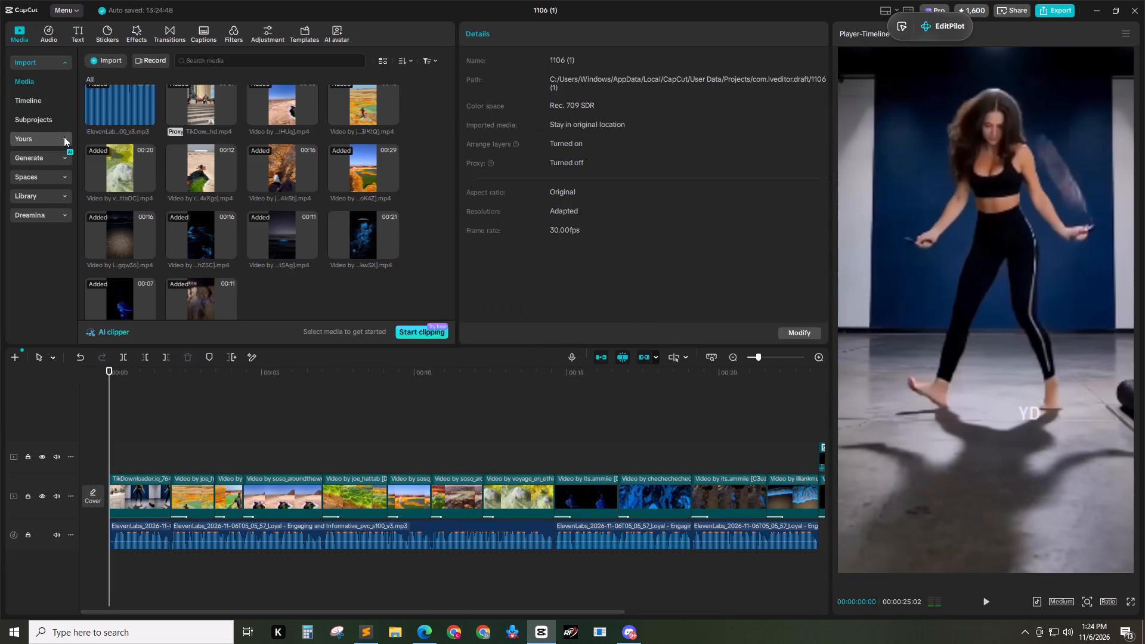
pyautogui.scroll(1, 171, 160)
pyautogui.click(42, 138)
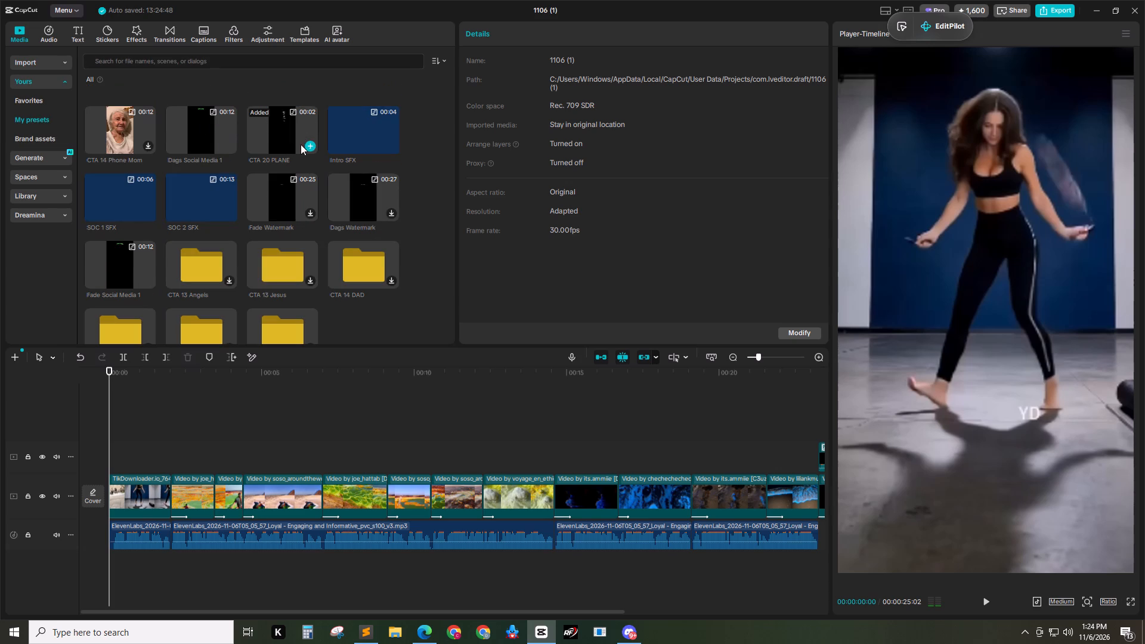
pyautogui.click(151, 279)
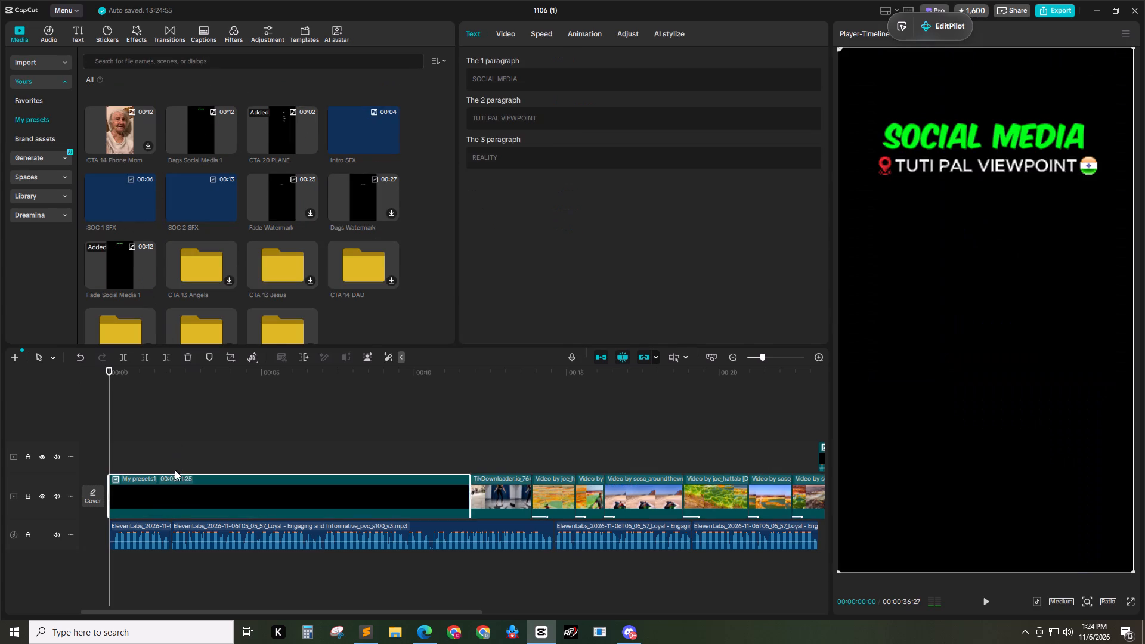
pyautogui.moveTo(164, 501); pyautogui.dragTo(151, 443)
pyautogui.hotkey('alt', 'shift', 'g')
# Extend the ungrouped title, flag and pin layers to about 00:14:18, where the Sea of Stars clips start.
pyautogui.moveTo(503, 408); pyautogui.dragTo(428, 508)
pyautogui.moveTo(469, 435); pyautogui.dragTo(552, 445)
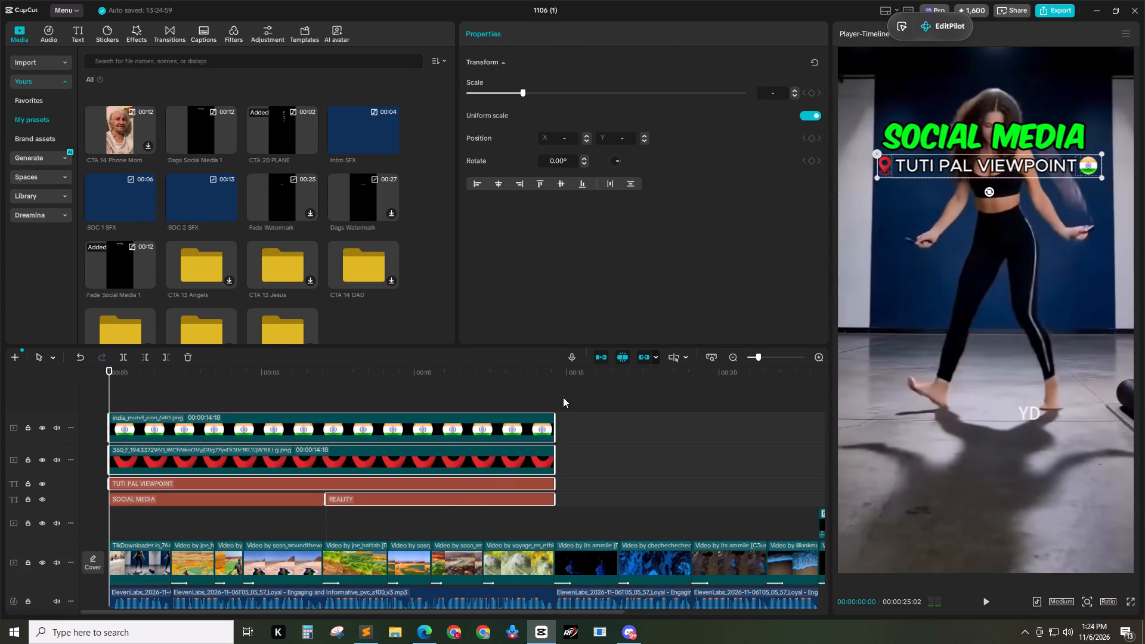
# Copy all the title, flag and pin layers and paste them at 00:14:18 over the Sea of Stars section.
pyautogui.moveTo(598, 397); pyautogui.dragTo(272, 502)
pyautogui.hotkey('ctrl', 'c')
pyautogui.moveTo(571, 373); pyautogui.dragTo(552, 373)
pyautogui.hotkey('ctrl', 'v')
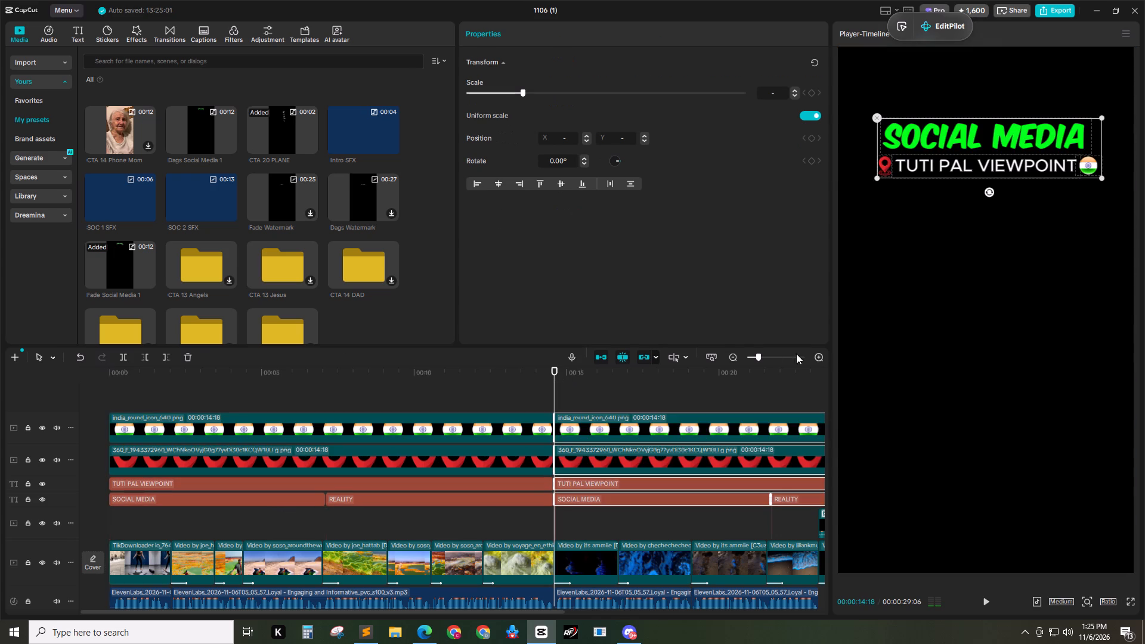
# Trim the pasted overlay layers so they end where the CTA preset starts, at about 00:23:08.
pyautogui.click(737, 358)
pyautogui.click(556, 404)
pyautogui.moveTo(541, 380); pyautogui.dragTo(465, 380)
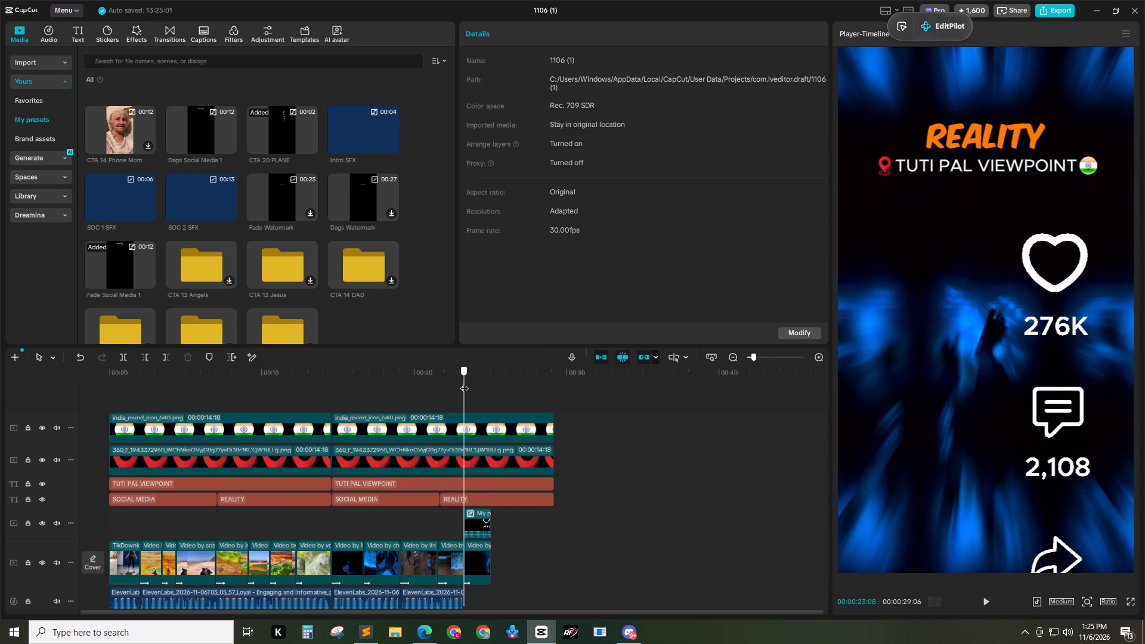
pyautogui.moveTo(610, 418); pyautogui.dragTo(517, 504)
pyautogui.press('w')
# Retime the second SOCIAL MEDIA and REALITY titles so they switch at the third Sea of Stars clip, about 19 s.
pyautogui.moveTo(450, 382); pyautogui.dragTo(422, 383)
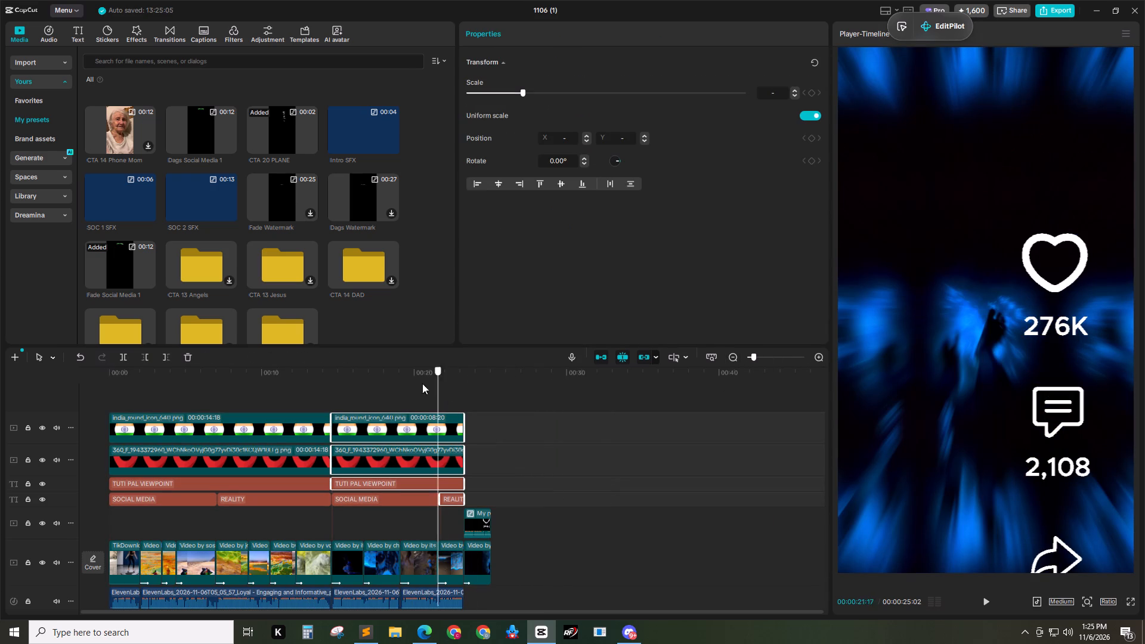
pyautogui.moveTo(422, 383); pyautogui.dragTo(401, 387)
pyautogui.click(415, 498)
pyautogui.press('w')
pyautogui.click(447, 501)
pyautogui.moveTo(438, 500); pyautogui.dragTo(375, 505)
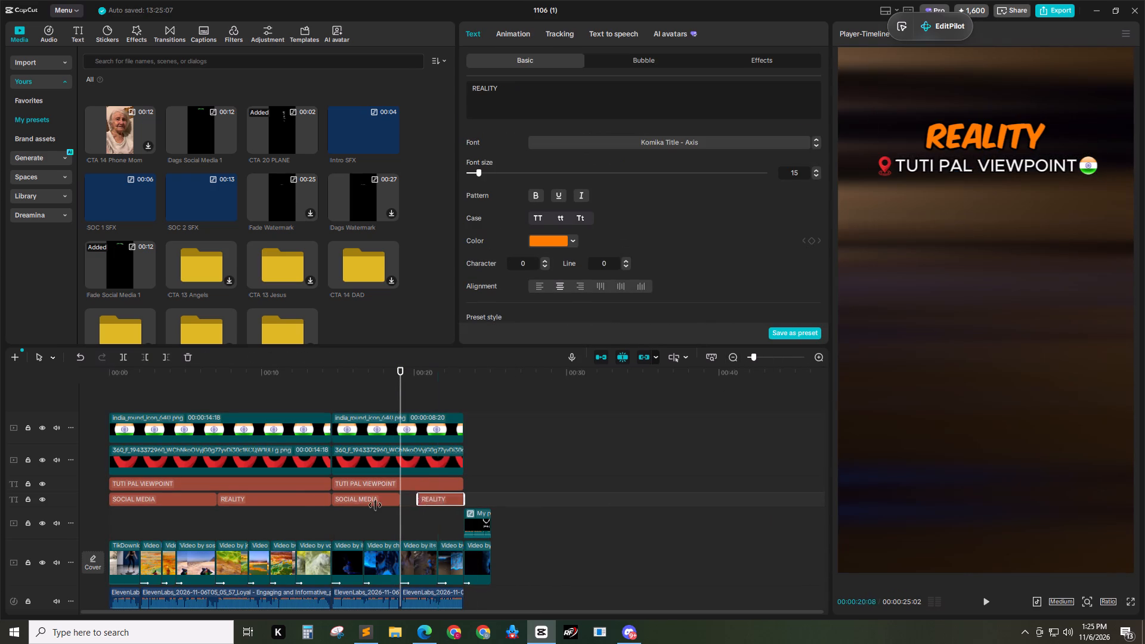
pyautogui.moveTo(375, 505); pyautogui.dragTo(301, 515)
# Retime the first SOCIAL MEDIA and REALITY titles so they switch at 00:07:00, at the start of the reality clip.
pyautogui.moveTo(234, 384); pyautogui.dragTo(242, 385)
pyautogui.moveTo(245, 371); pyautogui.dragTo(256, 377)
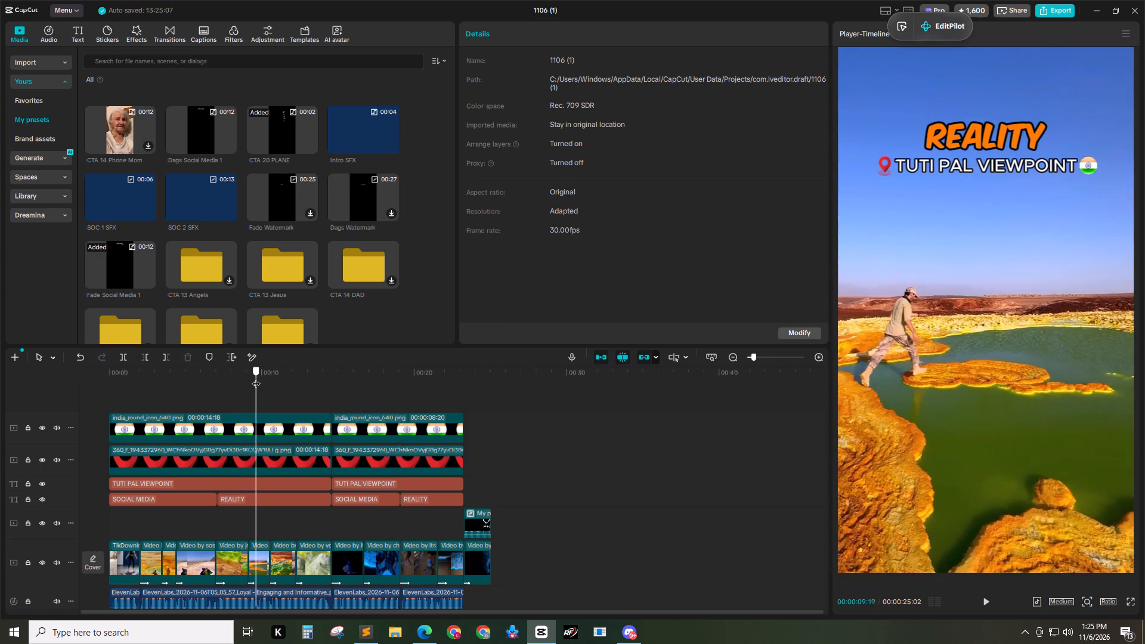
pyautogui.moveTo(256, 377); pyautogui.dragTo(219, 376)
pyautogui.press('space')
pyautogui.moveTo(236, 375); pyautogui.dragTo(215, 376)
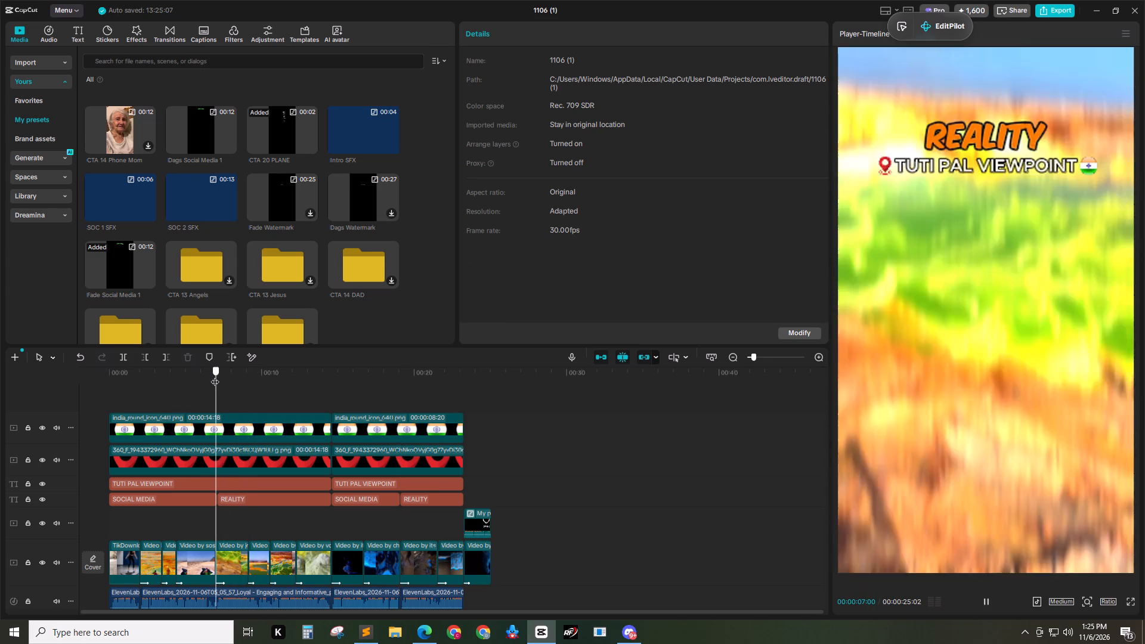
pyautogui.moveTo(215, 376); pyautogui.dragTo(216, 379)
pyautogui.click(248, 505)
pyautogui.click(209, 495)
pyautogui.press('w')
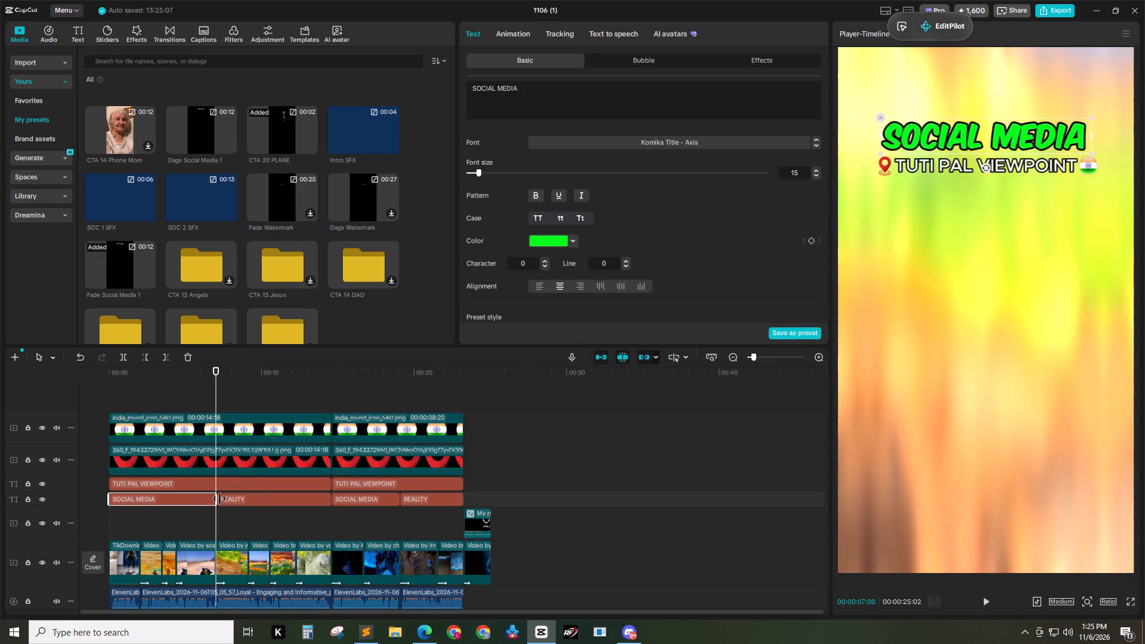
pyautogui.click(227, 499)
pyautogui.moveTo(215, 499); pyautogui.dragTo(203, 498)
# Change the location text over the first section to DANAKIL DESERT.
pyautogui.click(815, 359)
pyautogui.click(327, 379)
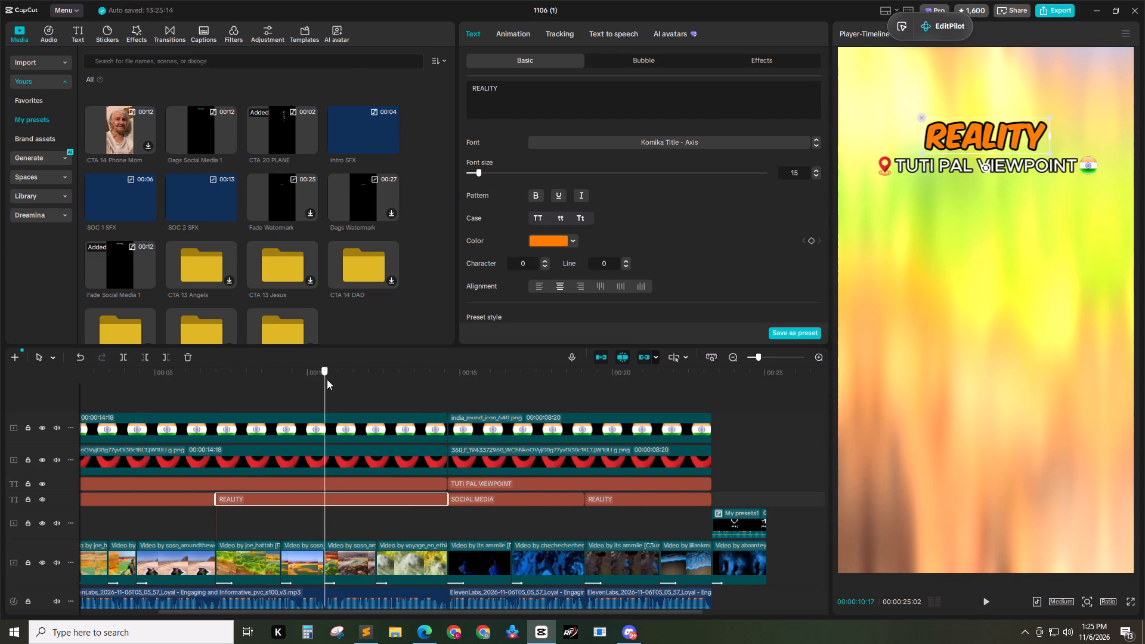
pyautogui.moveTo(330, 370); pyautogui.dragTo(195, 382)
pyautogui.click(267, 485)
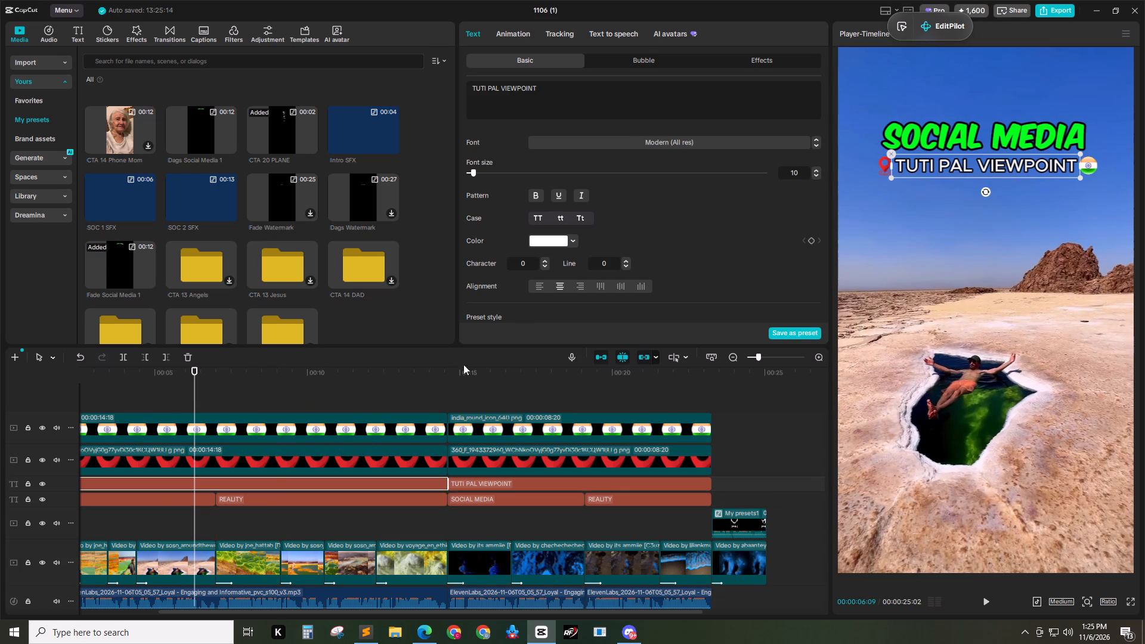
pyautogui.click(604, 102)
pyautogui.write('DANAKIL DESERT')
# Change the location text over the second section to SEA OF STARS.
pyautogui.click(508, 484)
pyautogui.click(599, 107)
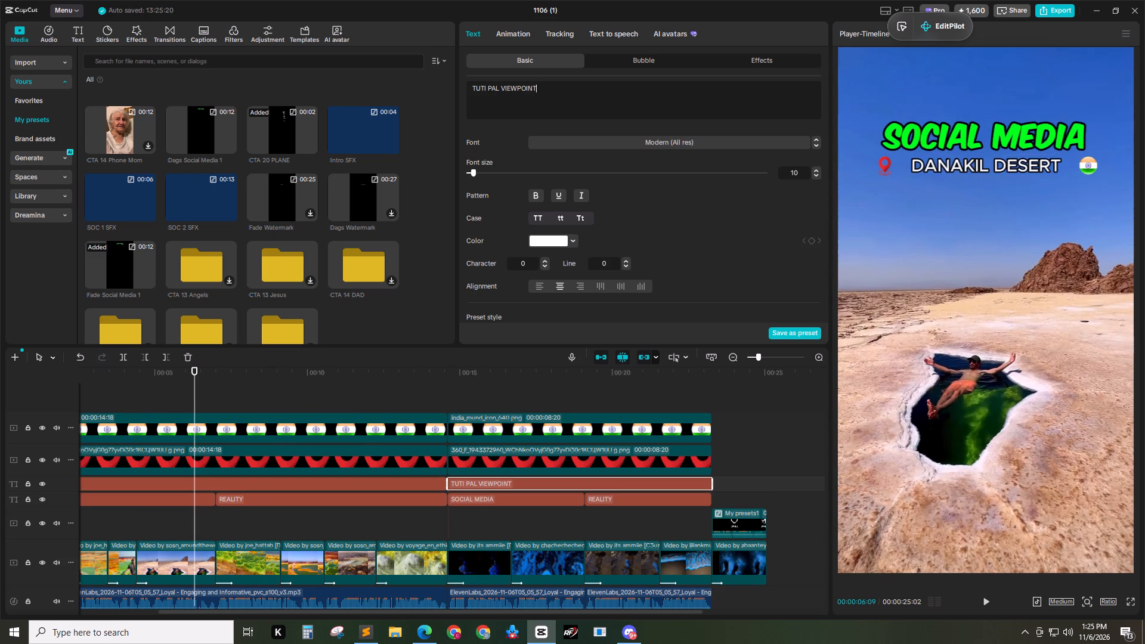
pyautogui.hotkey('ctrl', 'a')
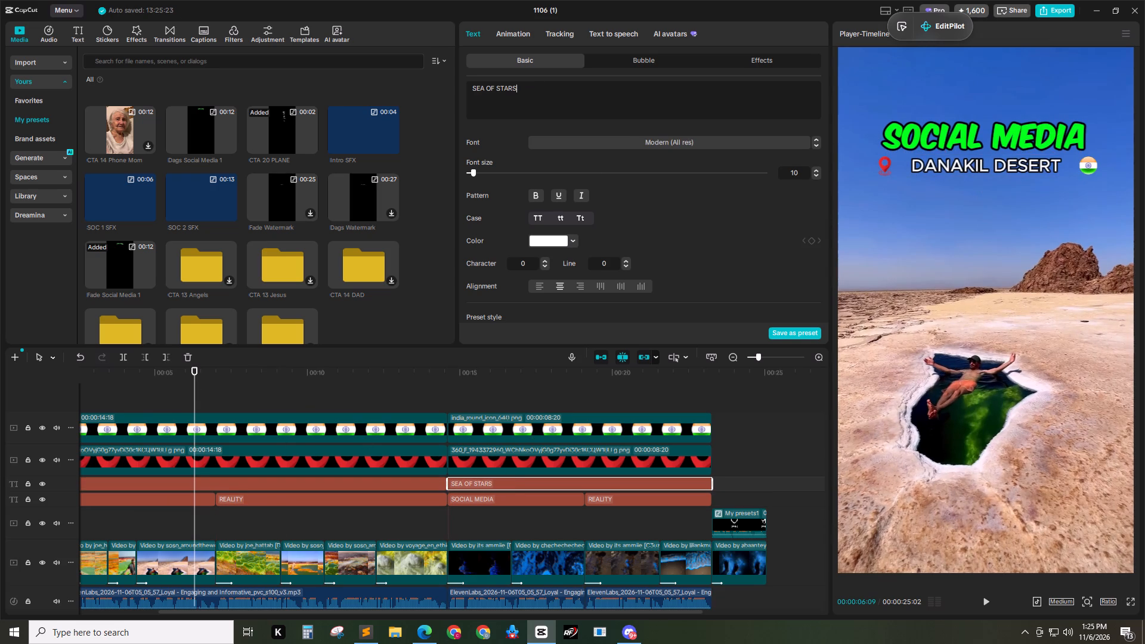
# Set the X position of the flag icon in the Danakil Desert section to 650.
pyautogui.click(285, 416)
pyautogui.click(296, 394)
pyautogui.click(339, 423)
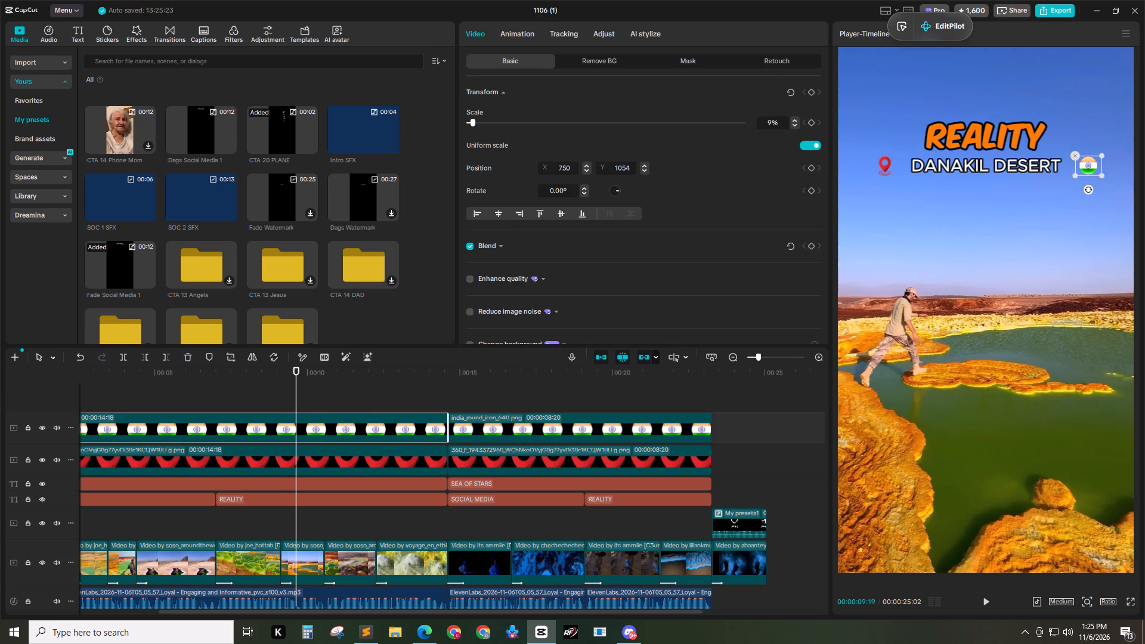
pyautogui.moveTo(568, 169); pyautogui.dragTo(499, 171)
pyautogui.press('6')
pyautogui.press('5')
pyautogui.press('0')
pyautogui.press('Return')
# Set the X position of the location pin in the Danakil Desert section to -630, right beside the text.
pyautogui.click(372, 456)
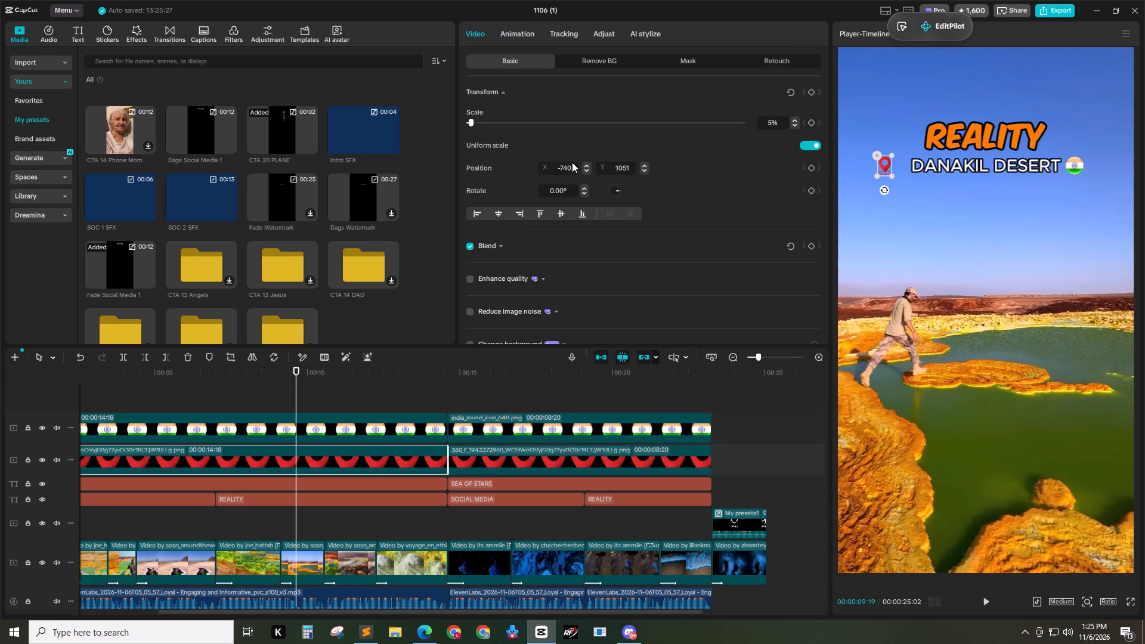
pyautogui.moveTo(569, 167); pyautogui.dragTo(561, 167)
pyautogui.write('670')
pyautogui.press('Return')
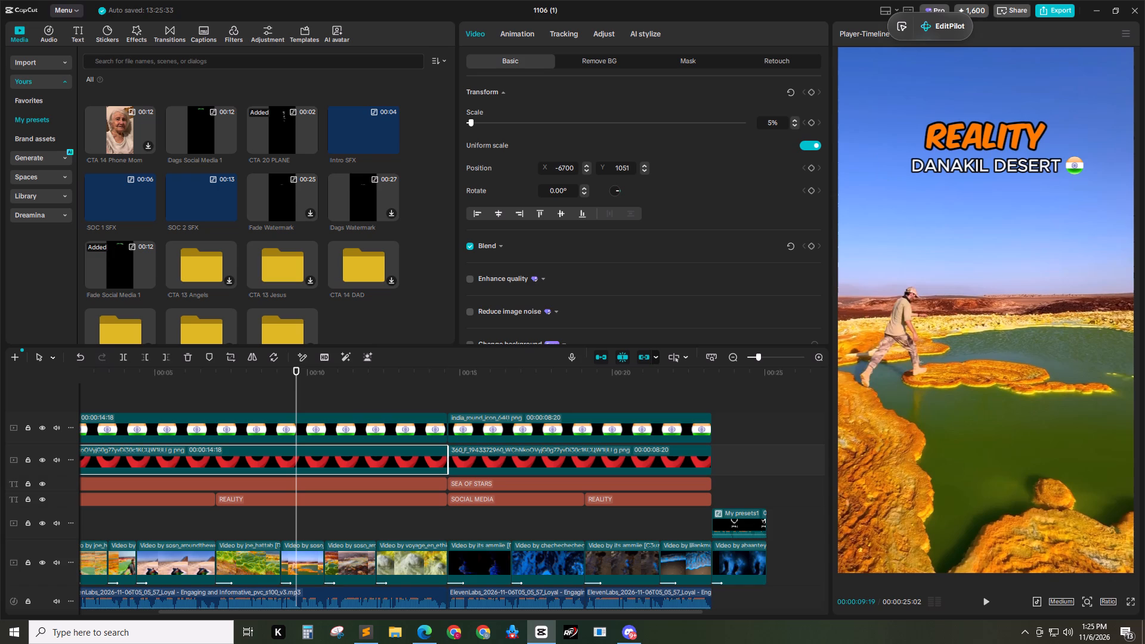
pyautogui.click(573, 166)
pyautogui.press('BackSpace')
pyautogui.press('Return')
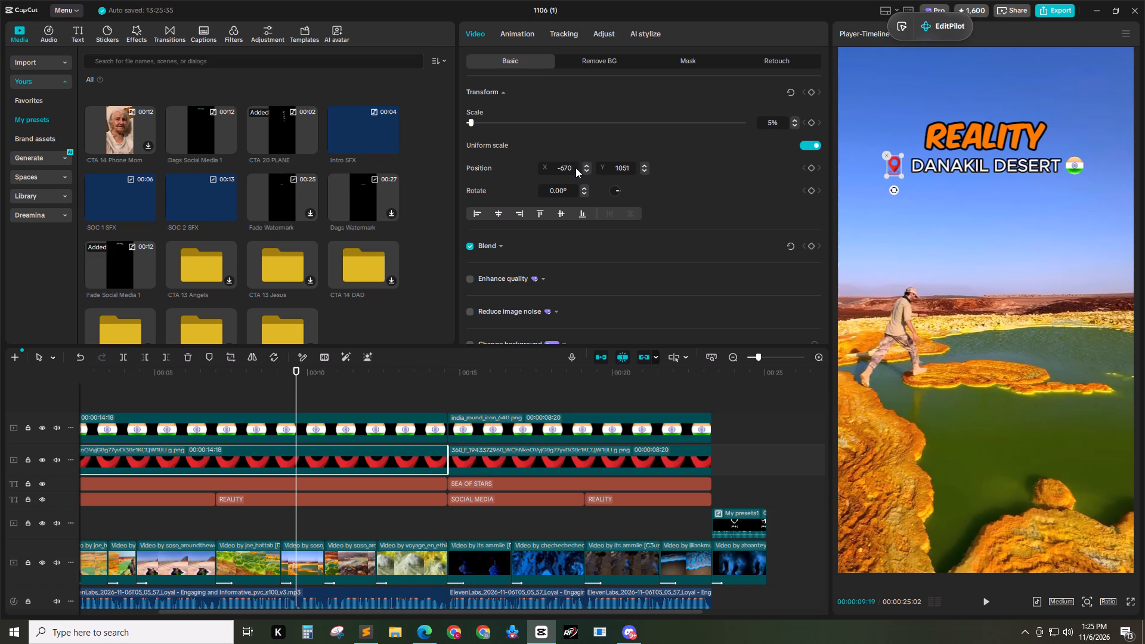
pyautogui.click(569, 166)
pyautogui.press('BackSpace')
pyautogui.press('3')
pyautogui.press('Return')
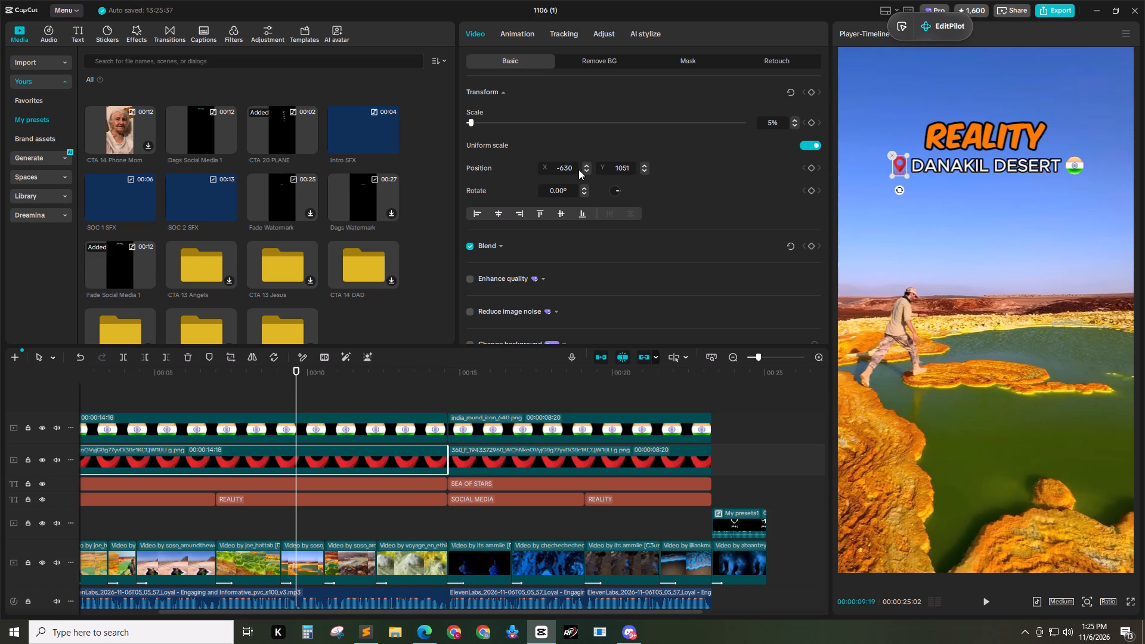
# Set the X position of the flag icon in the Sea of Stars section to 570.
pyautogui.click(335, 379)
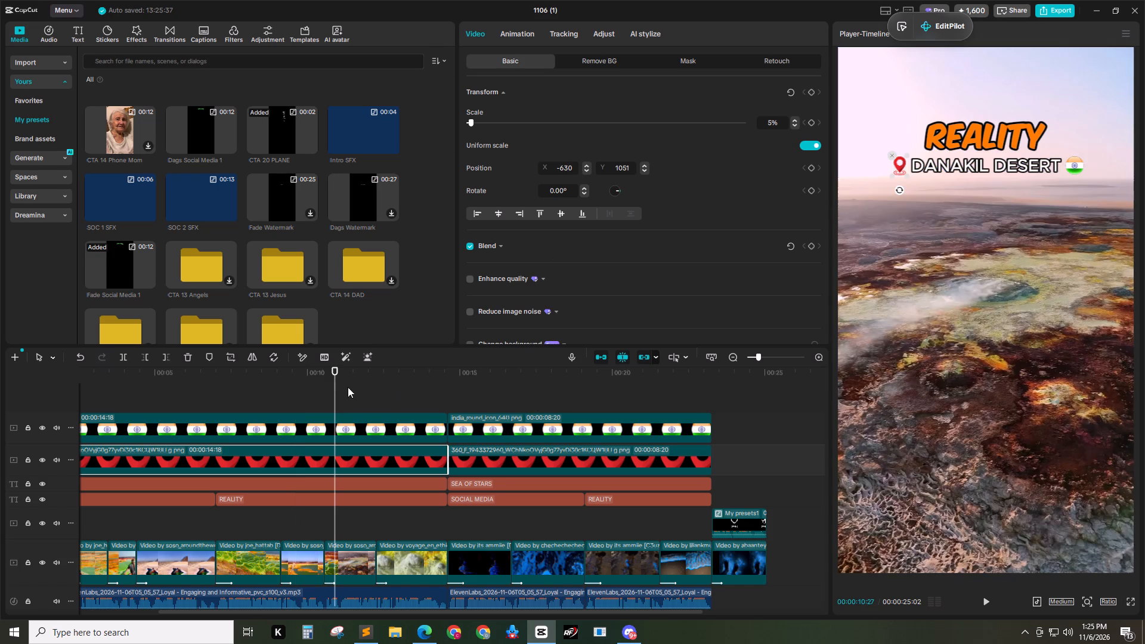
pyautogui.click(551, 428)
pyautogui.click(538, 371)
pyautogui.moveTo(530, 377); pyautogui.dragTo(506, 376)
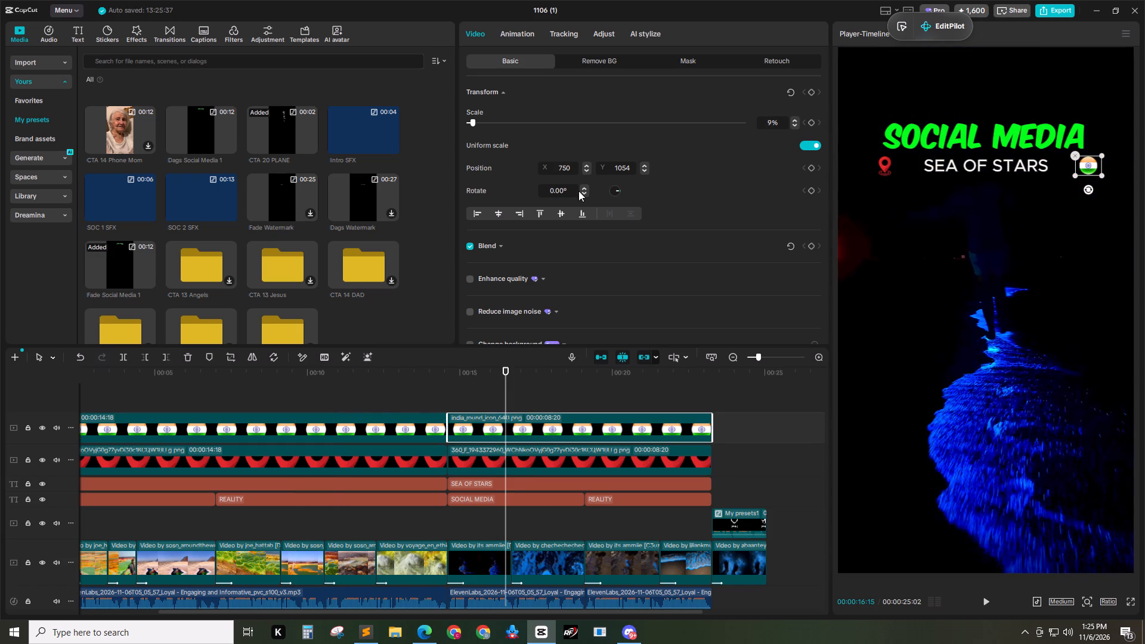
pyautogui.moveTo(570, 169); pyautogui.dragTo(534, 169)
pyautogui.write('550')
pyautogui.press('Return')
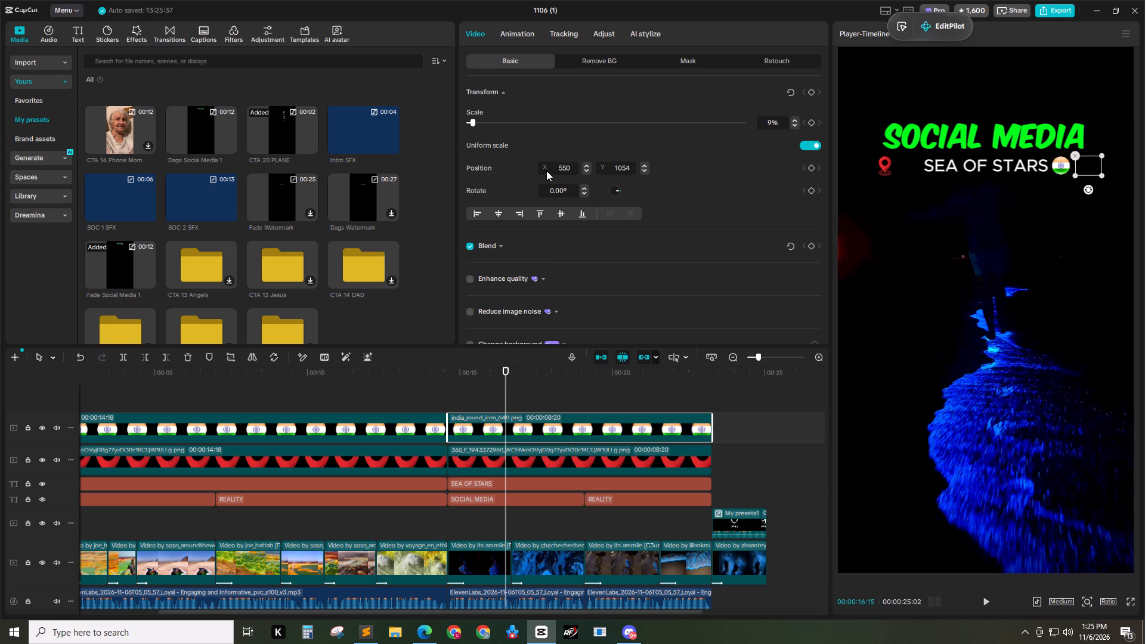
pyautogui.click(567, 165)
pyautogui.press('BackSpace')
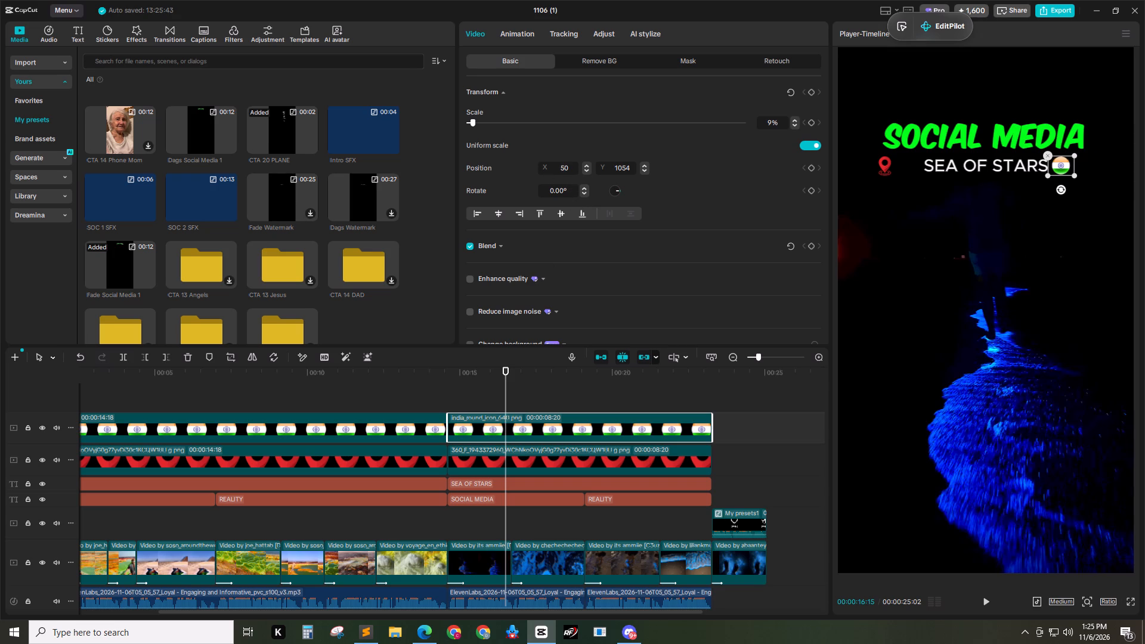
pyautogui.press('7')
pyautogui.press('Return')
# Set the X position of the location pin in the Sea of Stars section to -530.
pyautogui.click(580, 453)
pyautogui.moveTo(570, 166); pyautogui.dragTo(567, 166)
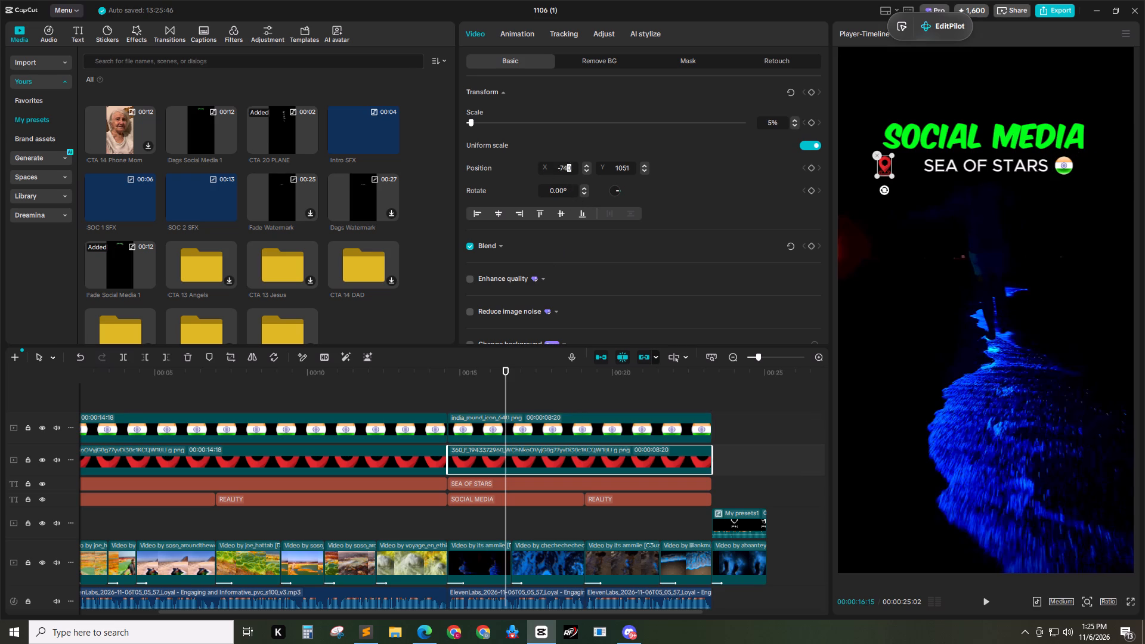
pyautogui.moveTo(567, 166); pyautogui.dragTo(562, 166)
pyautogui.click(562, 166)
pyautogui.click(571, 166)
pyautogui.hotkey('ctrl', 'a')
pyautogui.write('-530')
pyautogui.press('Return')
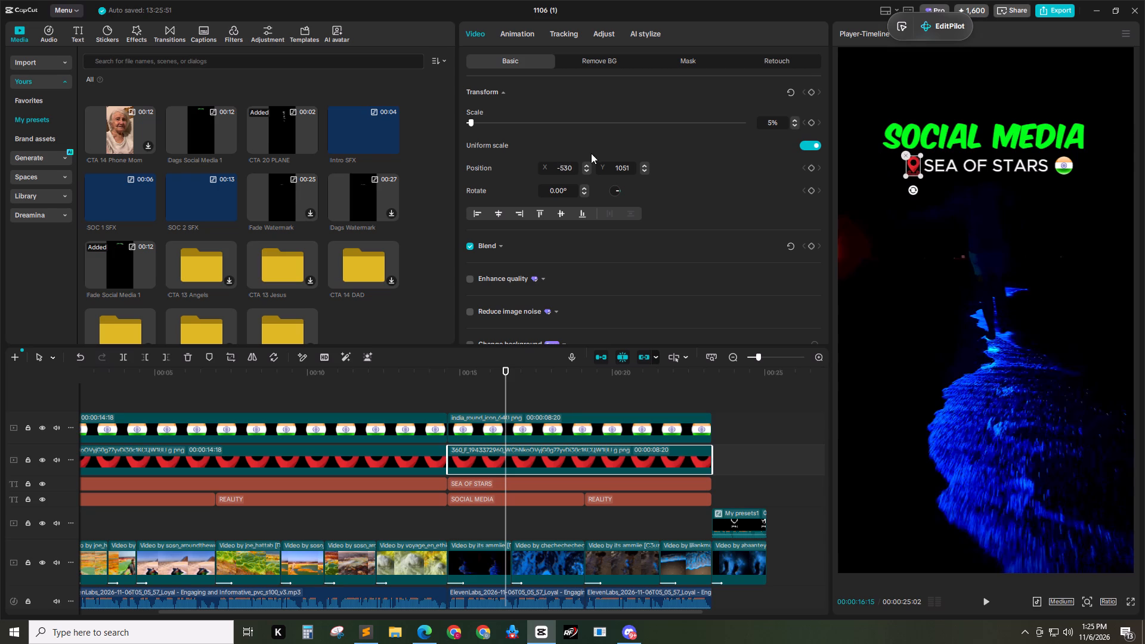
# Set the X position of the flag icon in the Sea of Stars section to 560.
pyautogui.click(539, 400)
pyautogui.moveTo(539, 379); pyautogui.dragTo(505, 375)
pyautogui.click(545, 439)
pyautogui.click(564, 167)
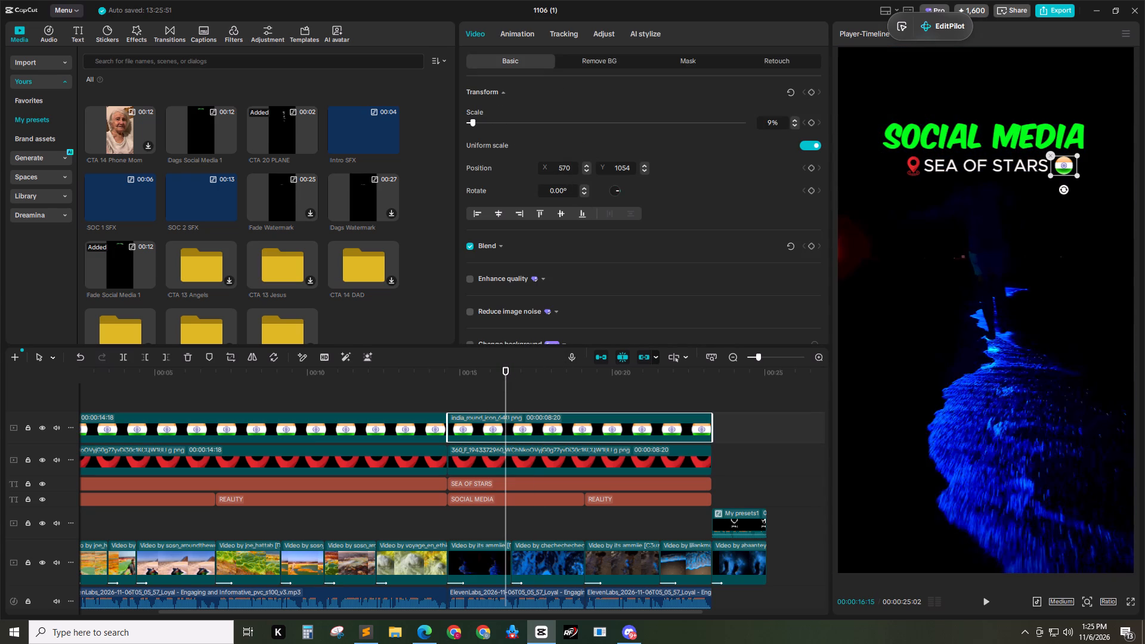
pyautogui.press('Right')
pyautogui.press('BackSpace')
pyautogui.press('6')
pyautogui.press('Return')
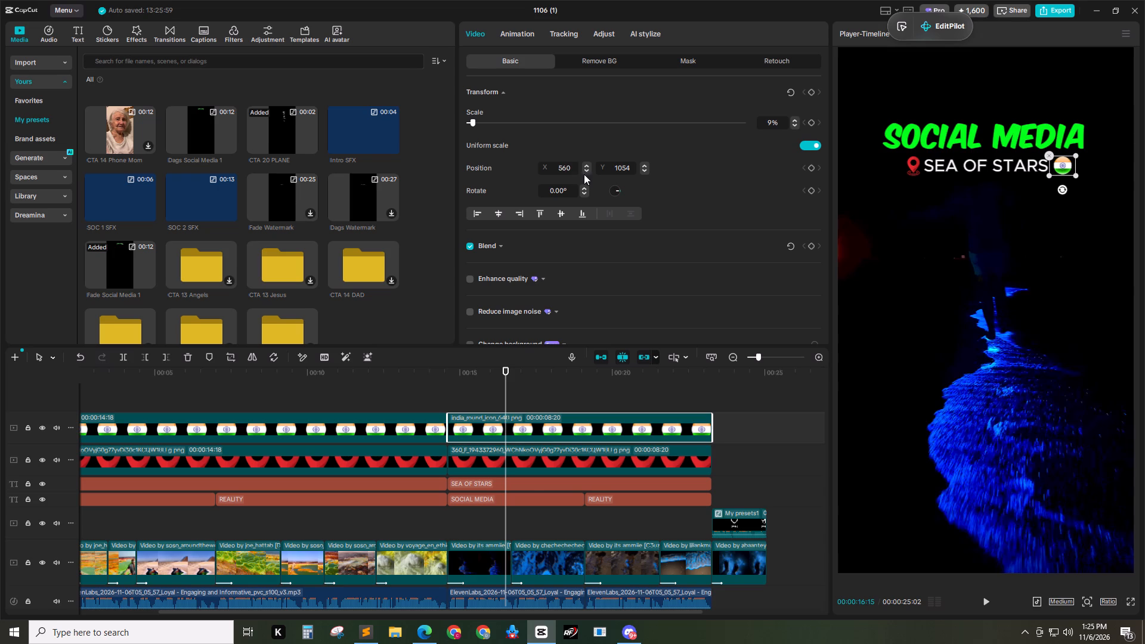
# Switch to Sublime Text and check in the VID 33 script which country each location is in.
pyautogui.click(533, 397)
pyautogui.moveTo(528, 363); pyautogui.dragTo(358, 379)
pyautogui.click(369, 631)
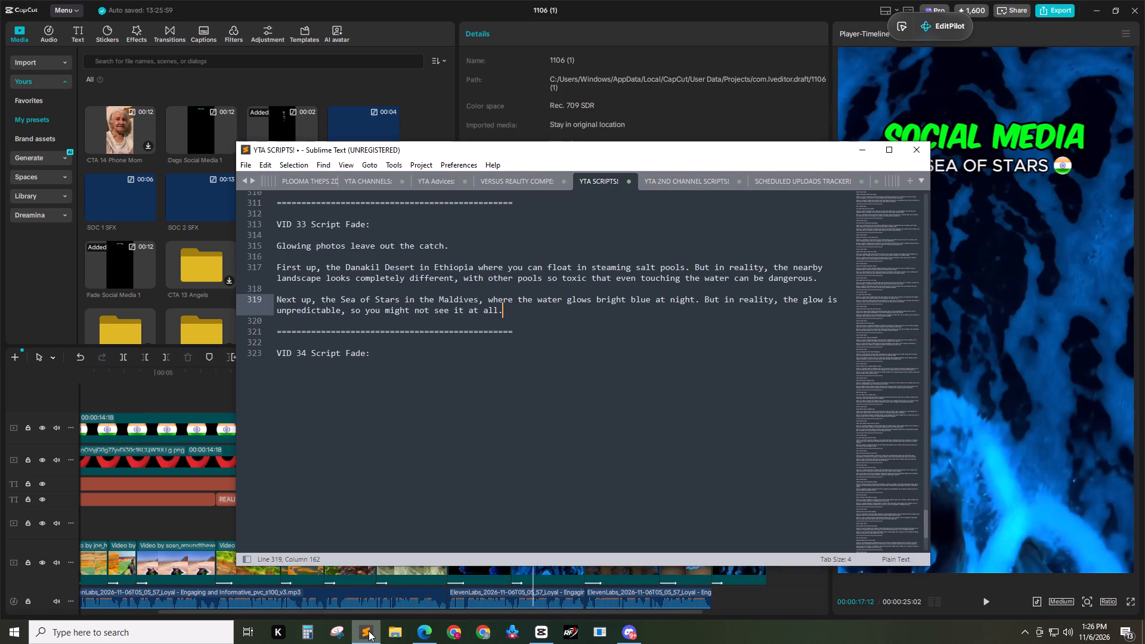
# Switch to Microsoft Edge and open the free flag icons page in a new tab.
pyautogui.click(434, 630)
pyautogui.click(568, 0)
pyautogui.hotkey('ctrl', 't')
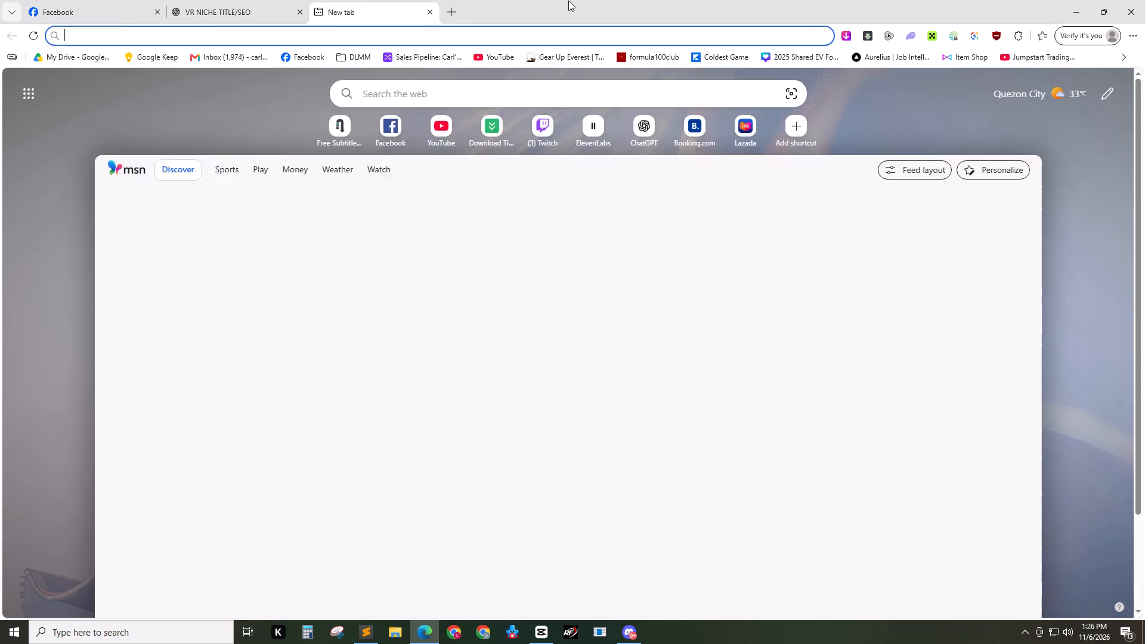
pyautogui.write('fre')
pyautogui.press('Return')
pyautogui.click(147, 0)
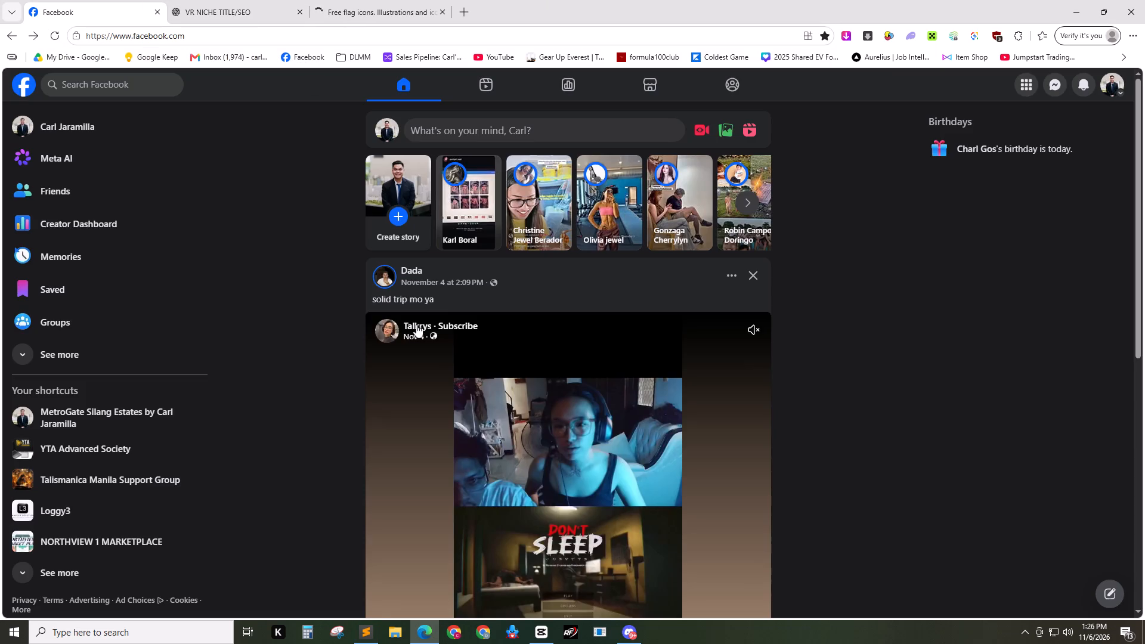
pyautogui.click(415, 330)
# Search the flag icons site for "ethio" and open the Ethiopia flag icons in a new tab.
pyautogui.click(427, 0)
pyautogui.click(717, 113)
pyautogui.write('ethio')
pyautogui.middleClick(500, 134)
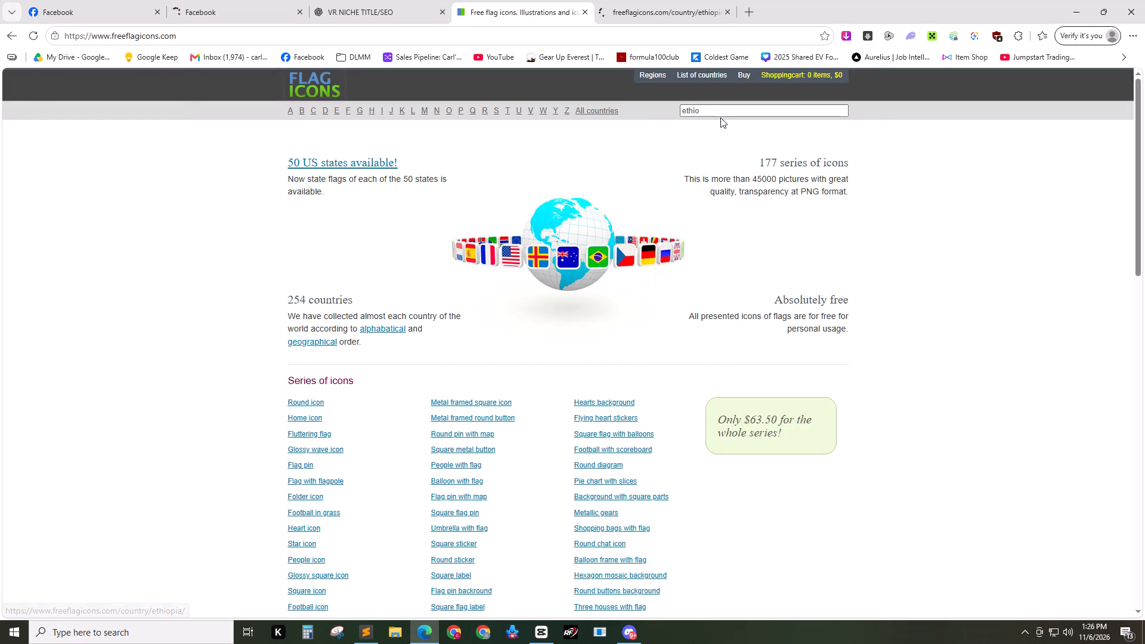
# Search the flag icons site for "mald", open the Maldives flag icons in a new tab and close the site's home page.
pyautogui.click(720, 117)
pyautogui.moveTo(725, 109); pyautogui.dragTo(631, 113)
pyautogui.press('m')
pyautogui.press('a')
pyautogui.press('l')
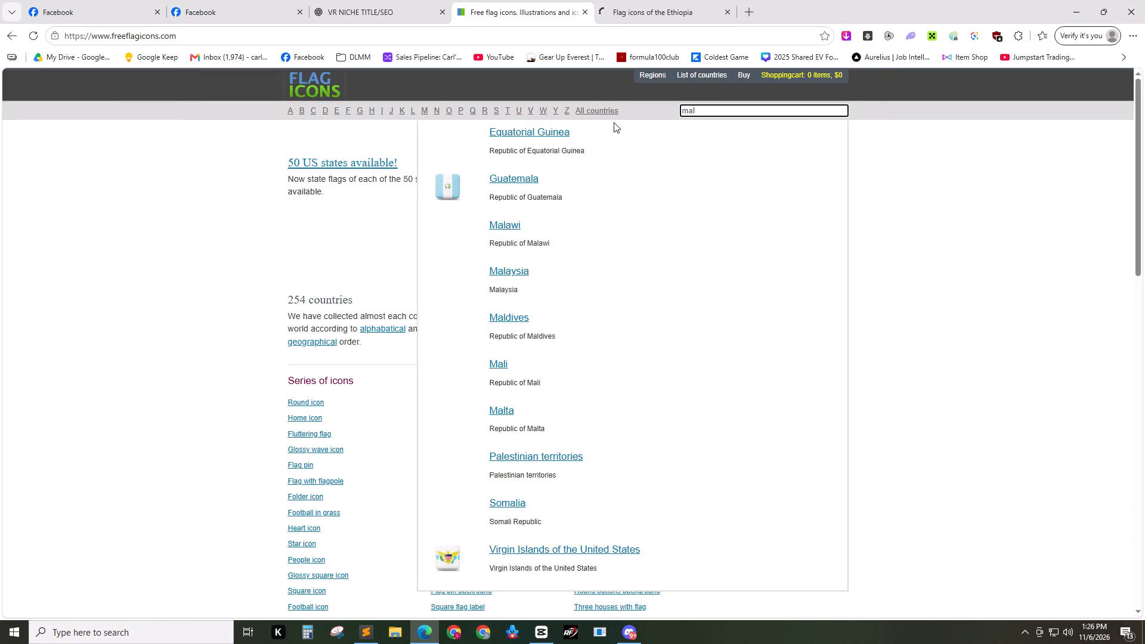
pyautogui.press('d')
pyautogui.middleClick(504, 132)
pyautogui.click(586, 11)
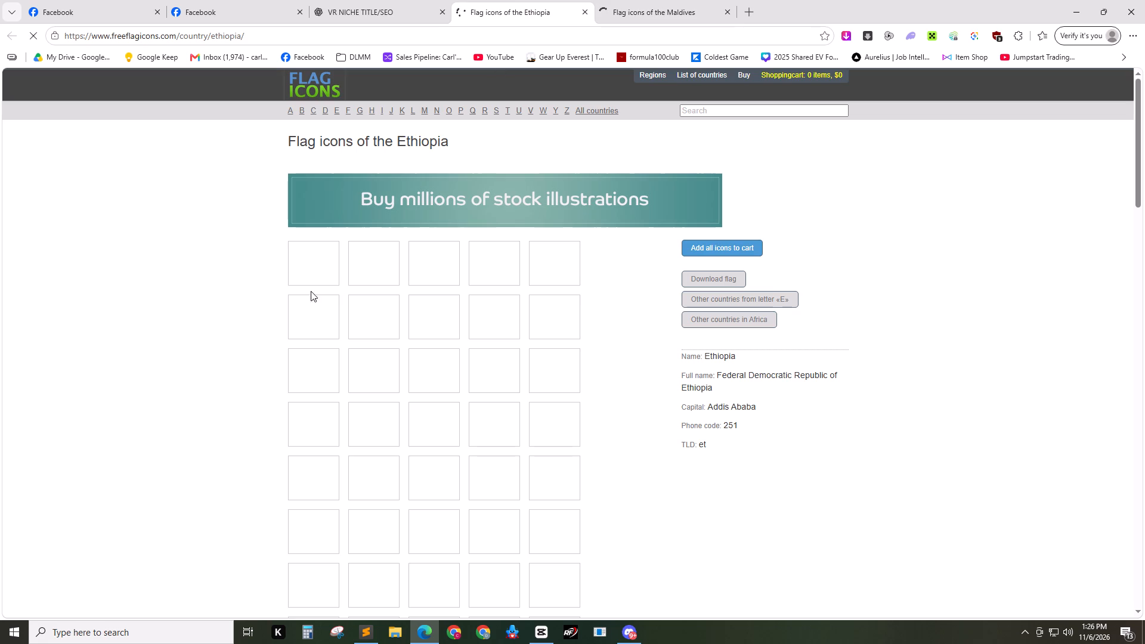
# Open the round icon pages for the Ethiopia and Maldives flags.
pyautogui.click(317, 258)
pyautogui.click(317, 267)
pyautogui.hotkey('ctrl', 'Tab')
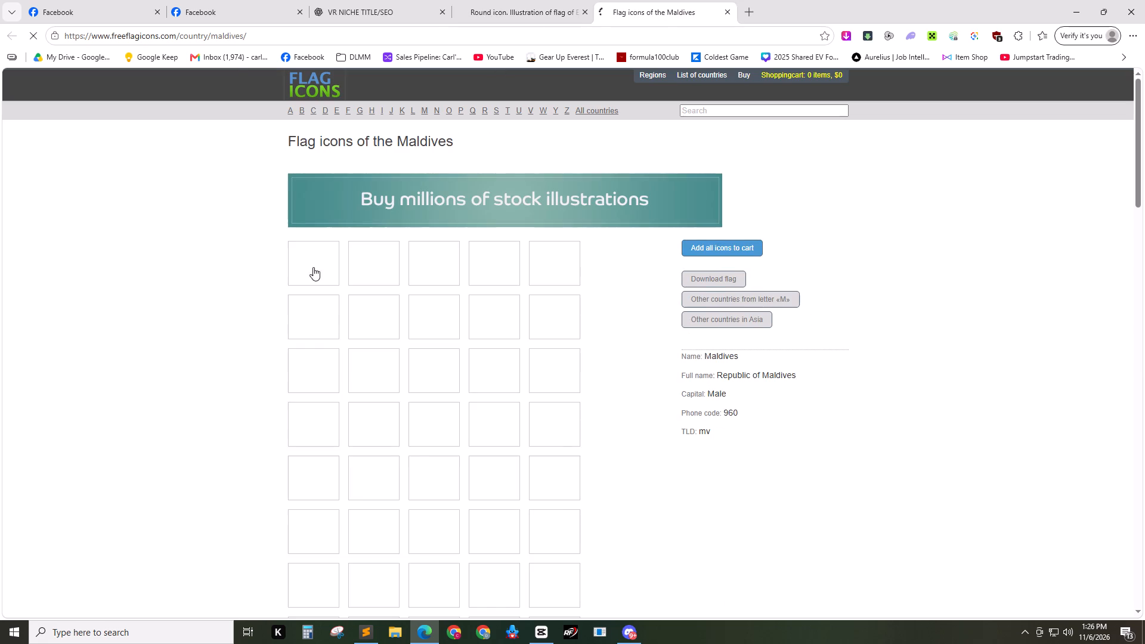
pyautogui.click(313, 267)
# Open the non-commercial download pages of the Ethiopia and Maldives round icons, reloading the Maldives page.
pyautogui.click(595, 0)
pyautogui.click(519, 500)
pyautogui.hotkey('ctrl', 'Tab')
pyautogui.click(639, 0)
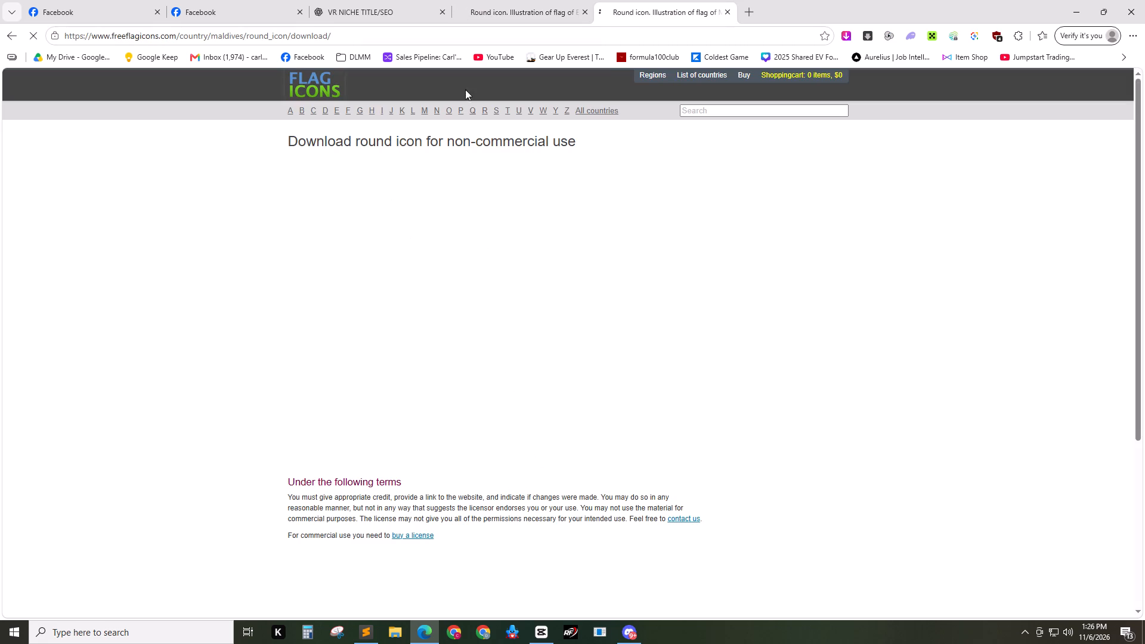
pyautogui.click(539, 0)
pyautogui.click(514, 503)
pyautogui.click(640, 0)
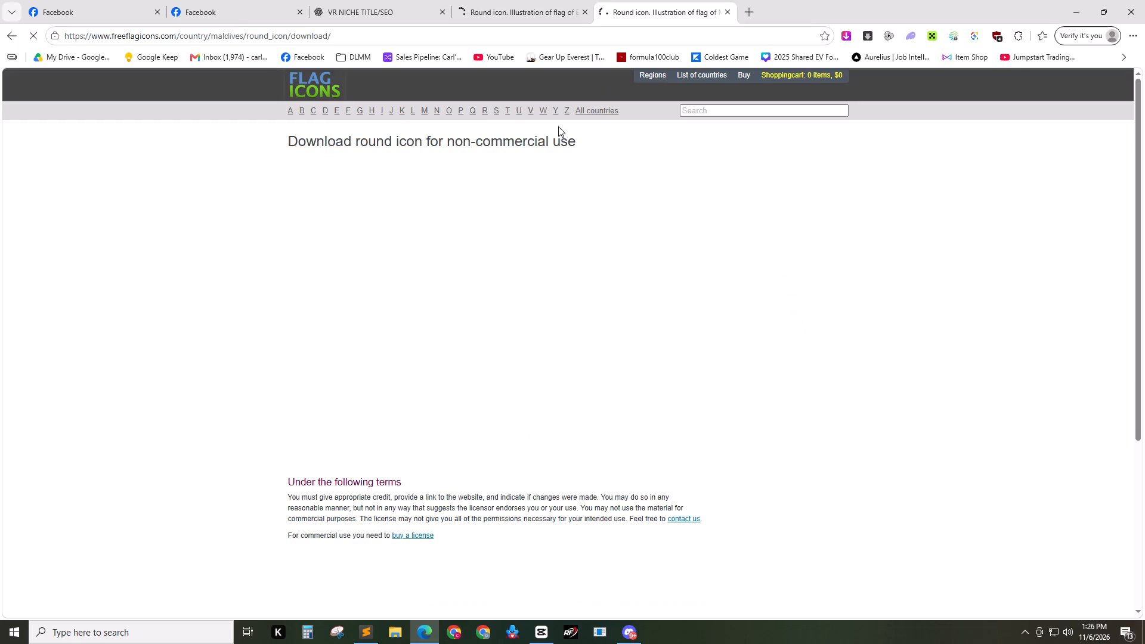
pyautogui.click(431, 41)
pyautogui.press('Return')
# Close the extra Facebook tab and browse the photos on the creator's Facebook page.
pyautogui.click(211, 0)
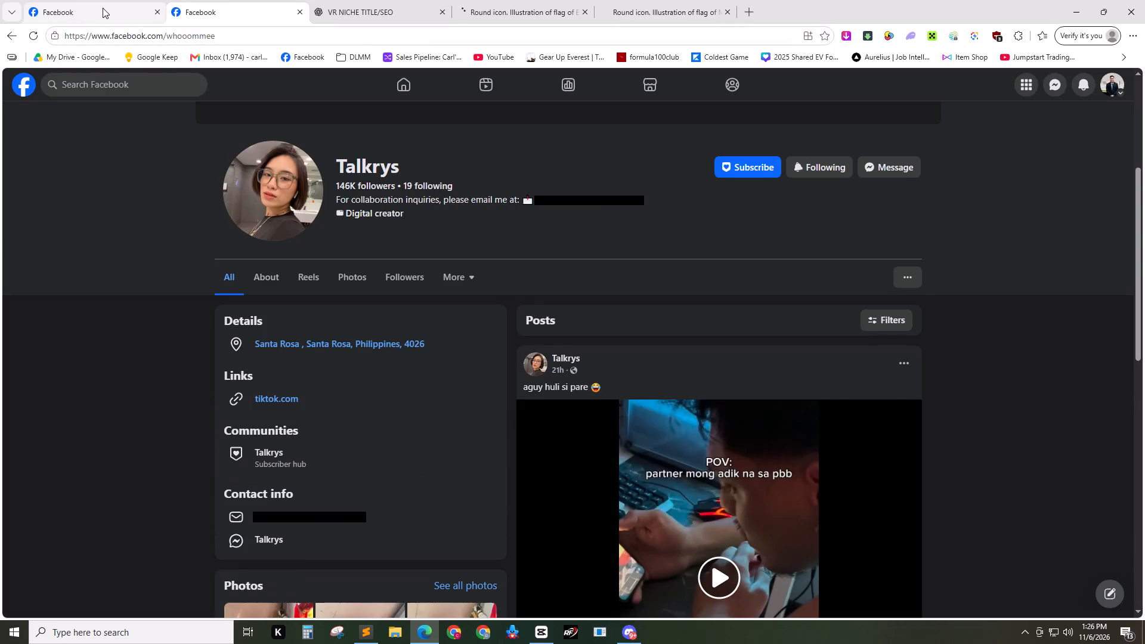
pyautogui.click(153, 14)
pyautogui.scroll(-4, 176, 185)
pyautogui.scroll(-2, 487, 271)
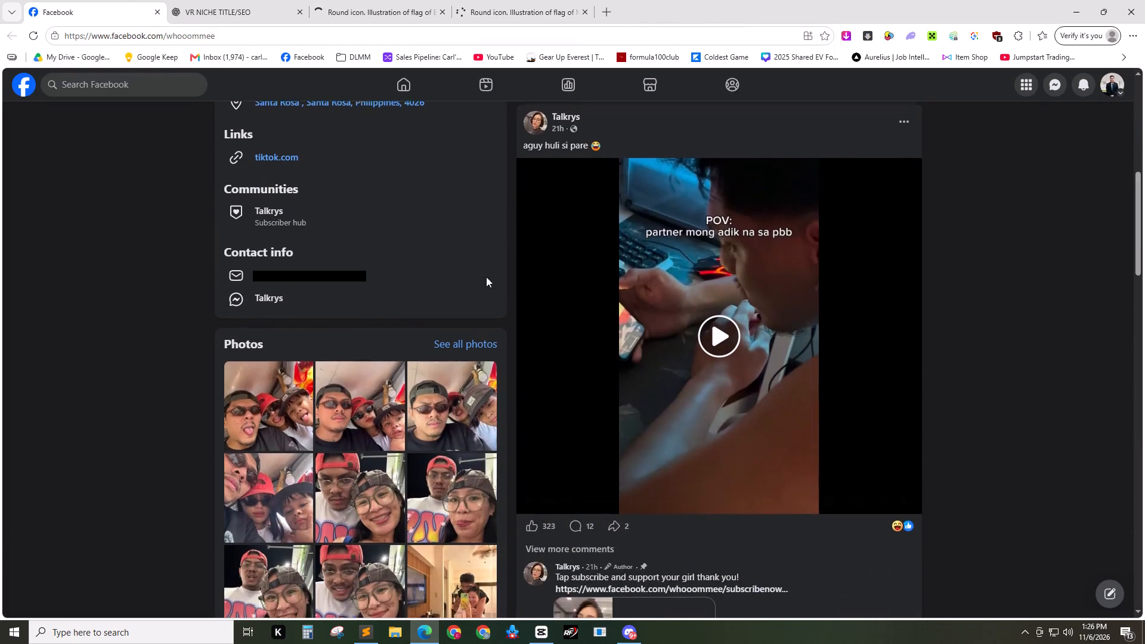
pyautogui.scroll(-2, 486, 277)
pyautogui.click(345, 455)
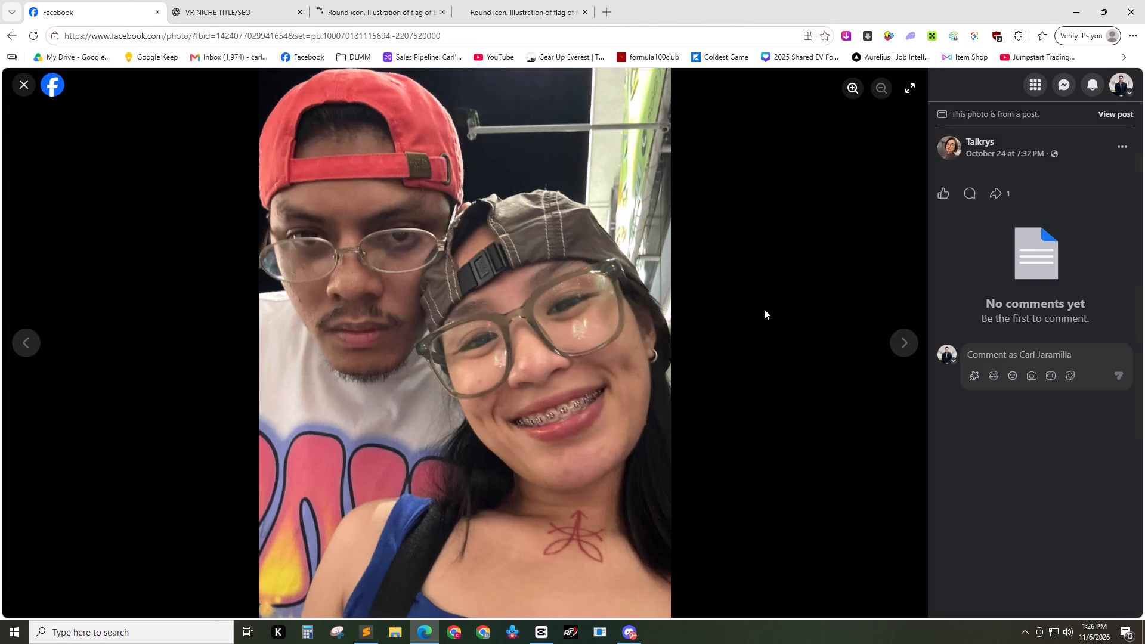
pyautogui.press('Escape')
pyautogui.scroll(-4, 422, 356)
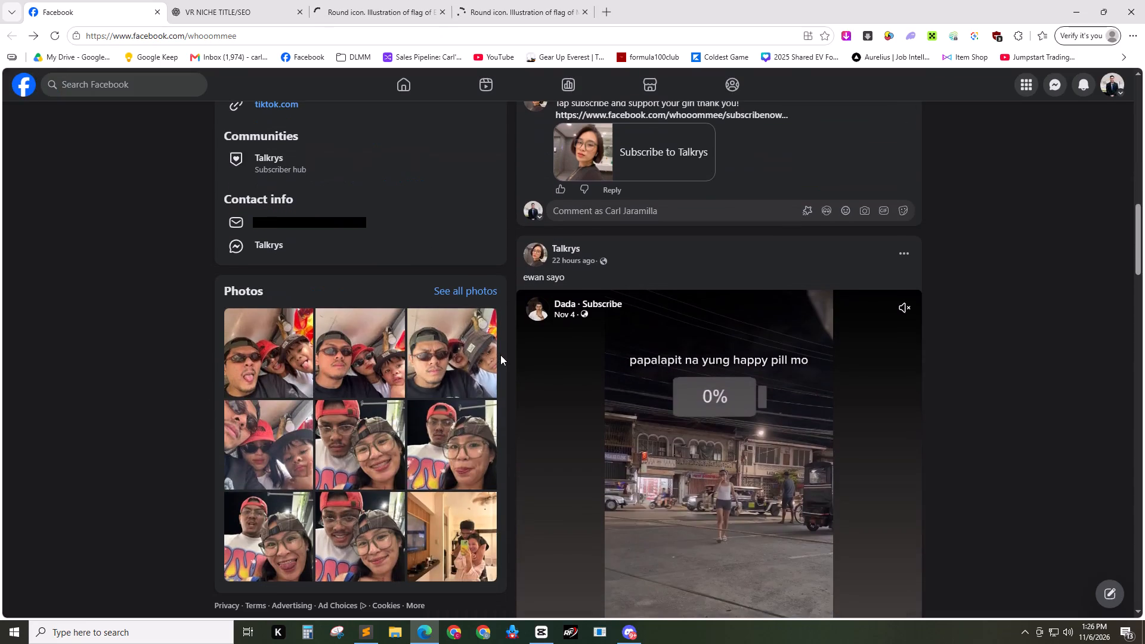
pyautogui.click(462, 527)
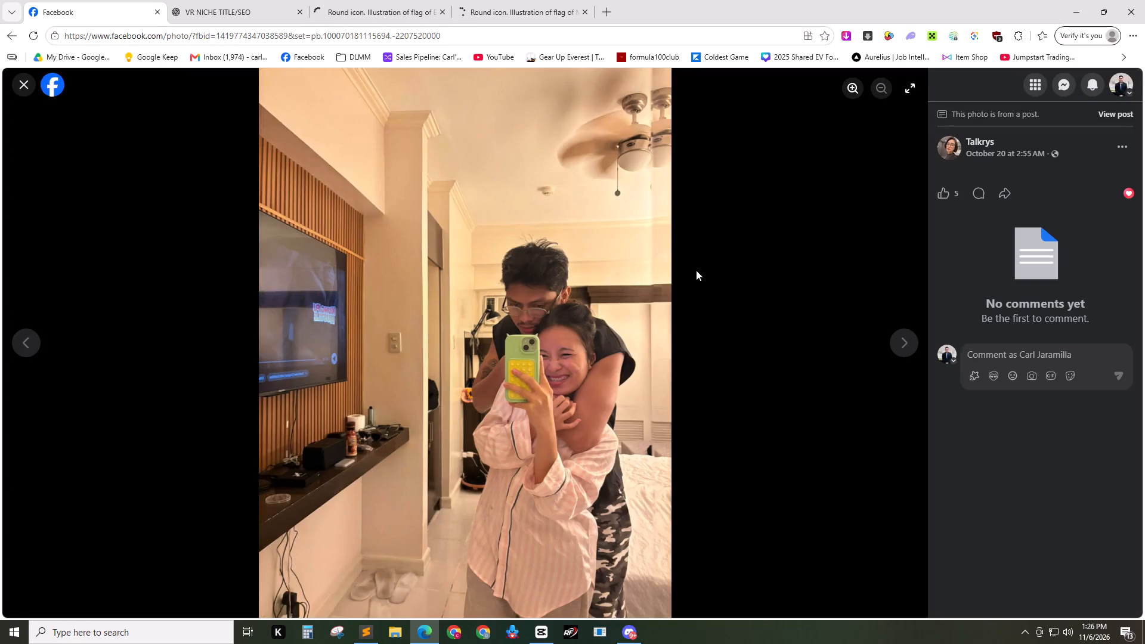
pyautogui.press('Escape')
pyautogui.click(414, 82)
# Reload the Ethiopia and Maldives round icon download pages.
pyautogui.click(385, 0)
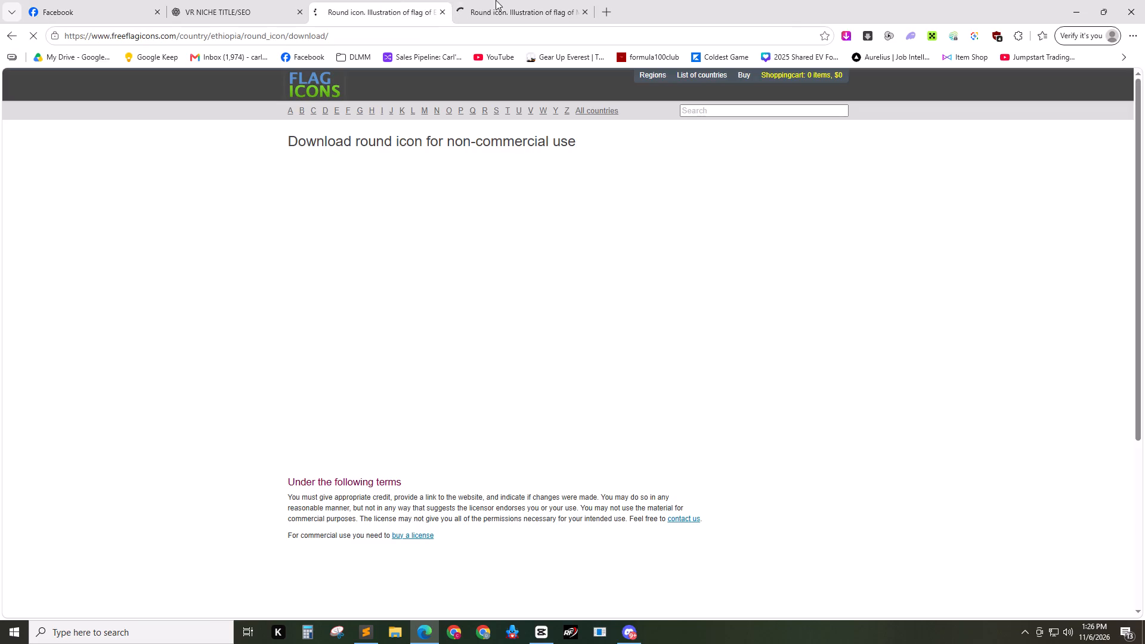
pyautogui.click(531, 0)
pyautogui.click(394, 0)
pyautogui.click(402, 35)
pyautogui.press('Return')
pyautogui.click(473, 0)
pyautogui.click(481, 33)
pyautogui.press('Return')
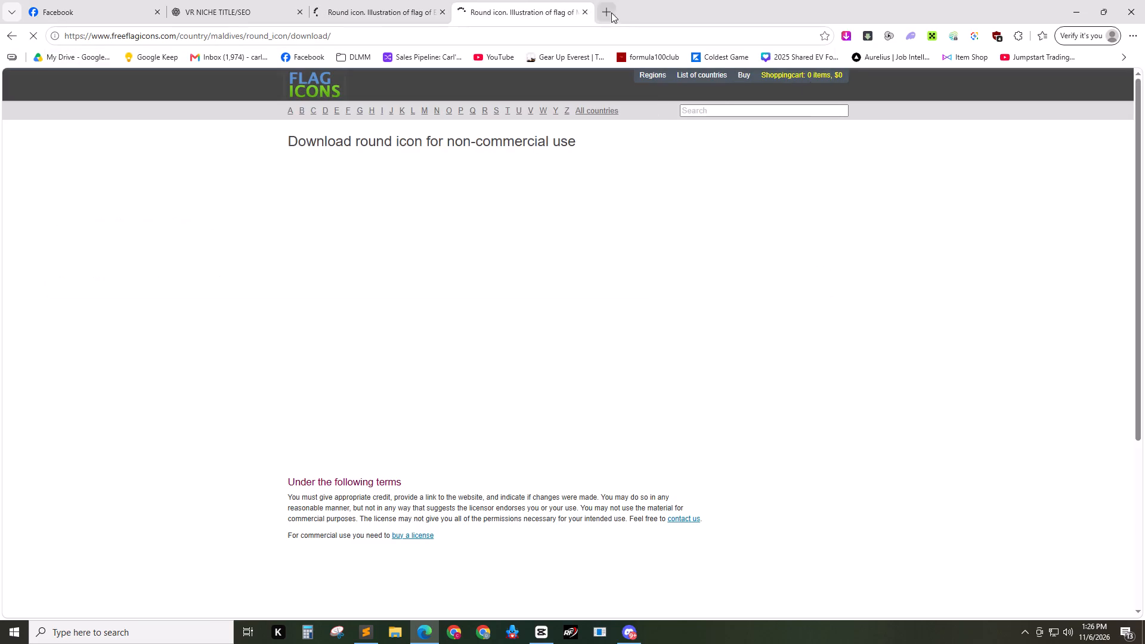
# Search Google for "speedtest" in a new tab.
pyautogui.click(320, 0)
pyautogui.click(611, 4)
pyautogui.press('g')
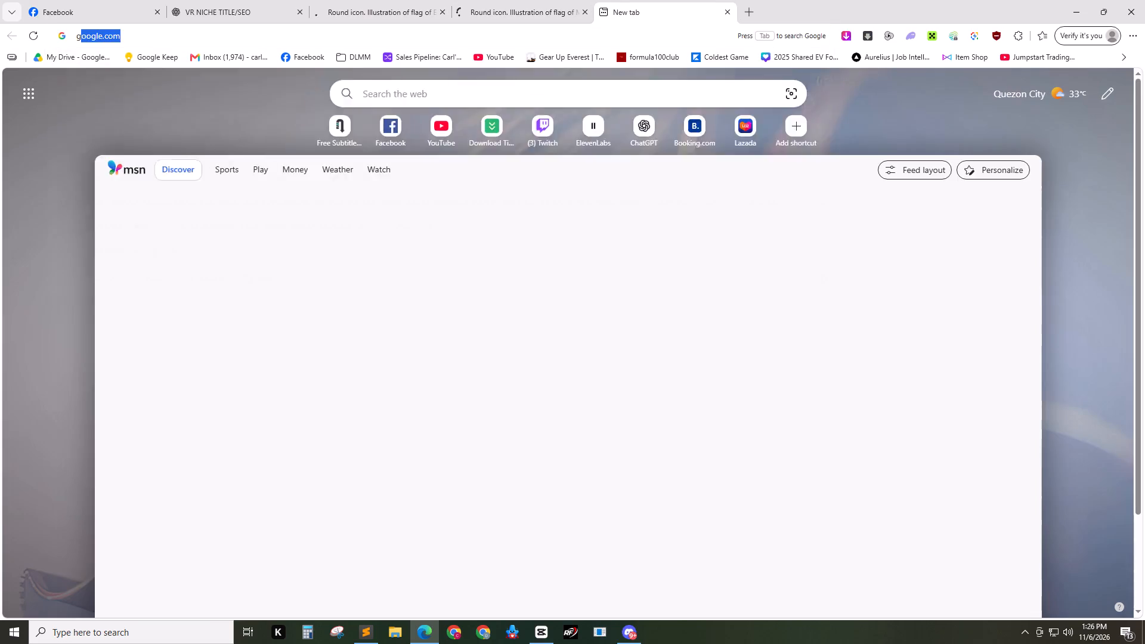
pyautogui.press('Return')
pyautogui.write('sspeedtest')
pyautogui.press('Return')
# Check the loading of the two flag download pages and run Google's internet speed test.
pyautogui.click(519, 0)
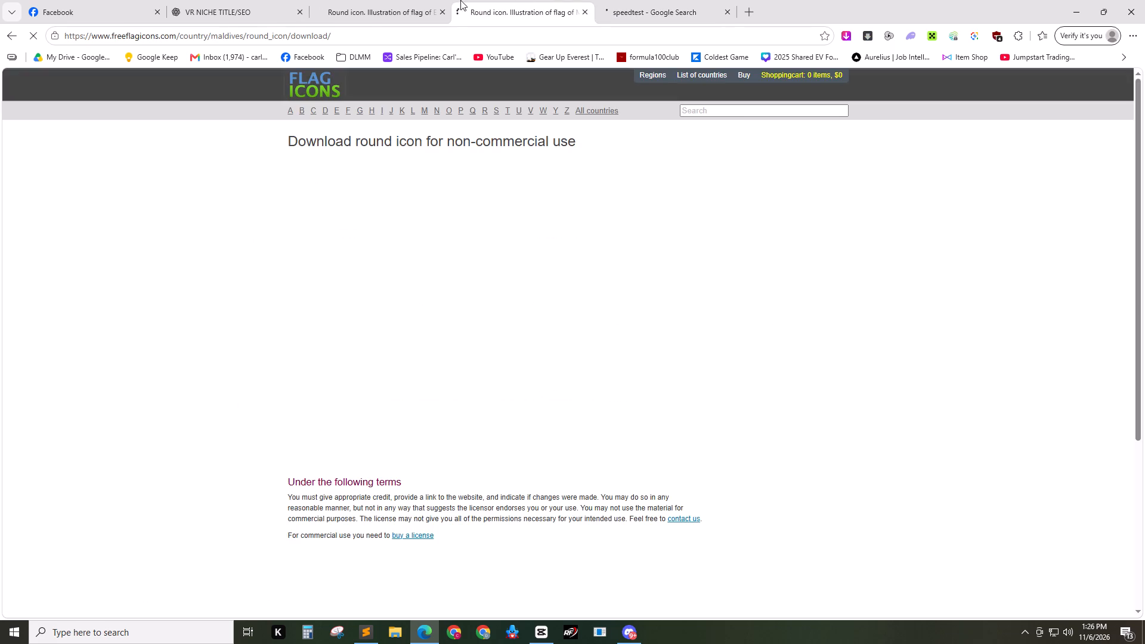
pyautogui.moveTo(409, 0); pyautogui.dragTo(419, 0)
pyautogui.click(658, 0)
pyautogui.click(595, 315)
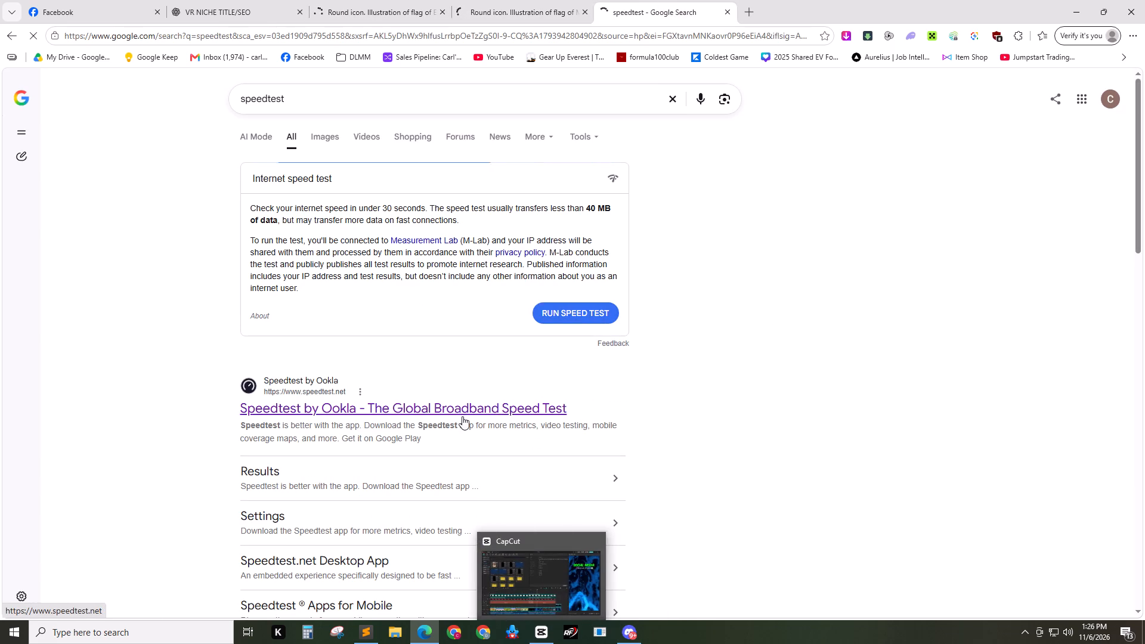
# Open Speedtest by Ookla in a new tab and rerun Google's internet speed test.
pyautogui.middleClick(466, 416)
pyautogui.click(782, 0)
pyautogui.click(686, 0)
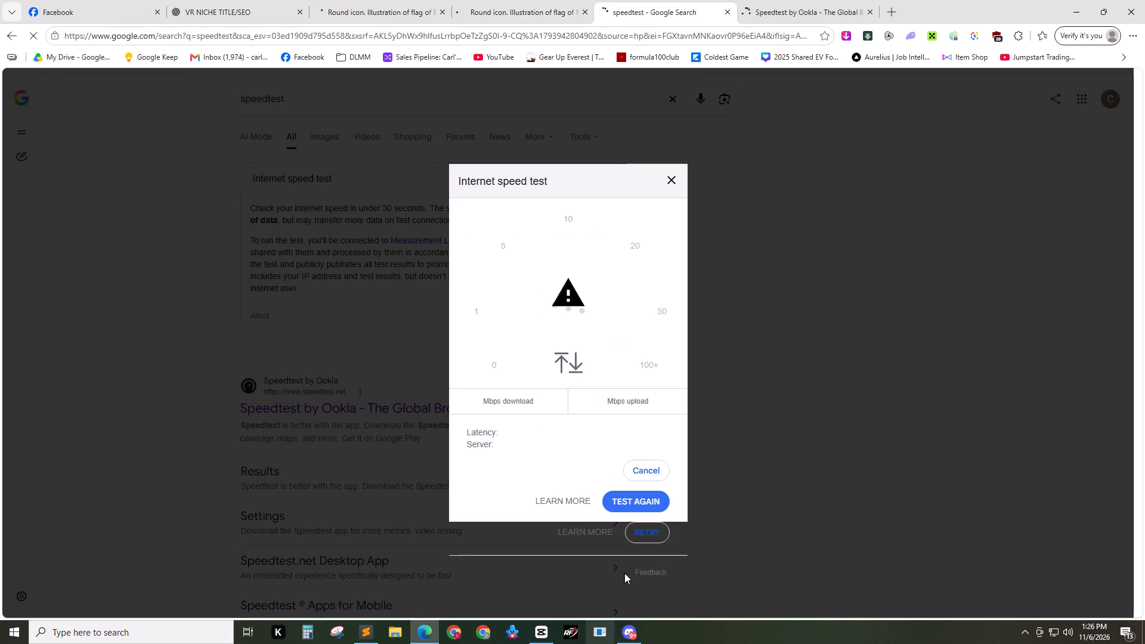
pyautogui.click(638, 506)
# Try to start the connection test on the Speedtest by Ookla page.
pyautogui.click(714, 0)
pyautogui.click(770, 0)
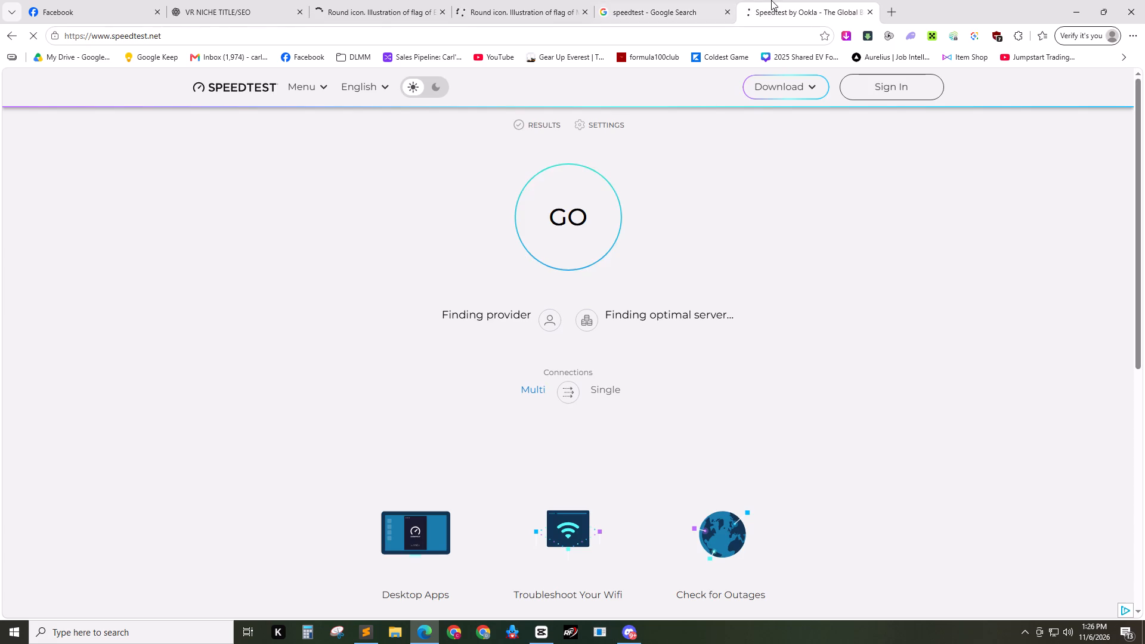
pyautogui.click(567, 254)
pyautogui.doubleClick(600, 225)
pyautogui.doubleClick(596, 225)
pyautogui.tripleClick(571, 222)
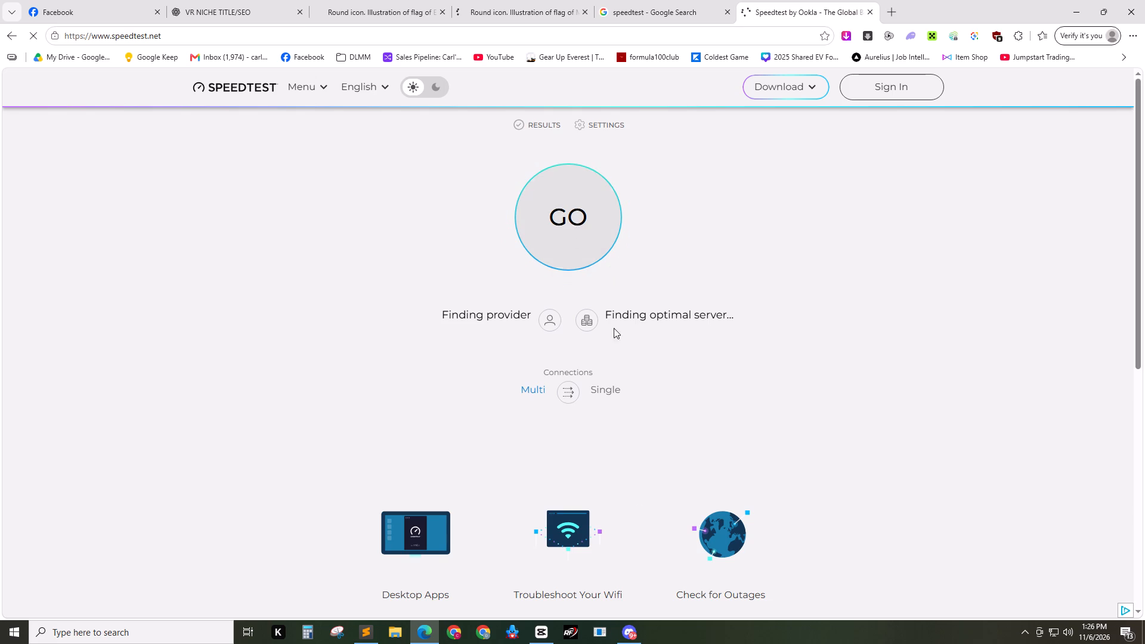
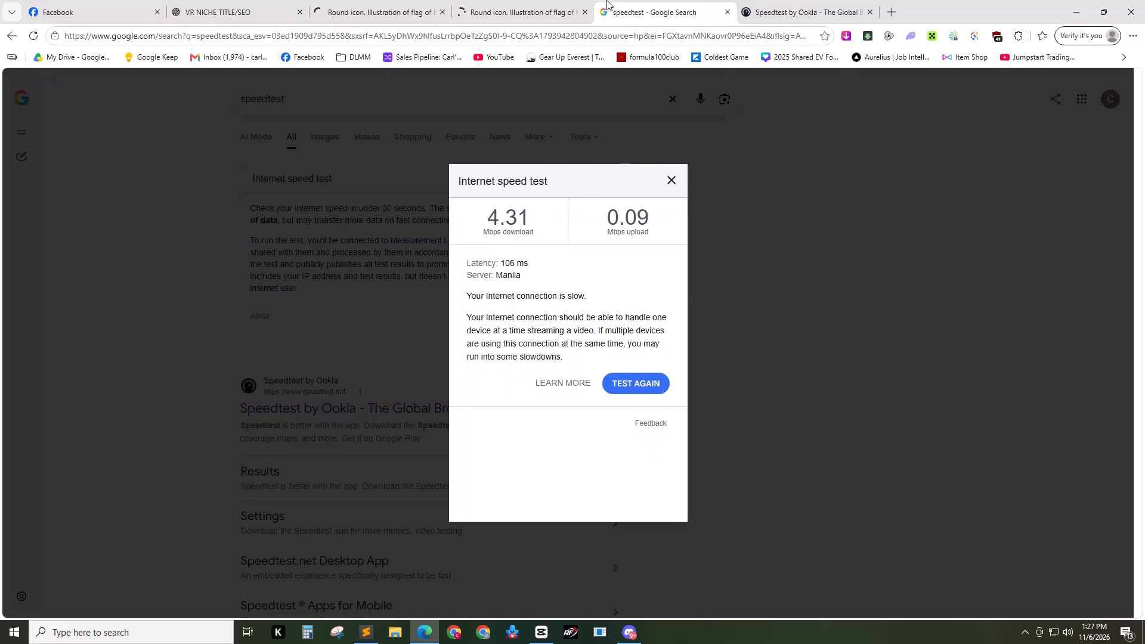
# Check whether the Ethiopia and Maldives flag download pages have loaded, and close the two speed test tabs.
pyautogui.click(541, 0)
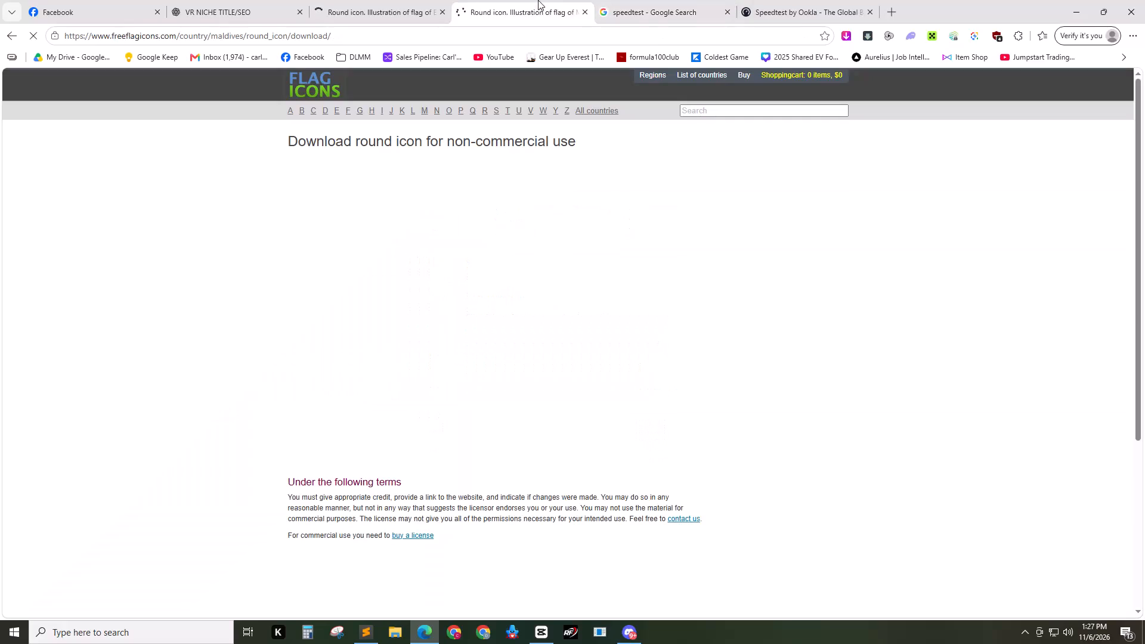
pyautogui.click(421, 0)
pyautogui.click(671, 0)
pyautogui.click(343, 0)
pyautogui.click(549, 0)
pyautogui.click(424, 0)
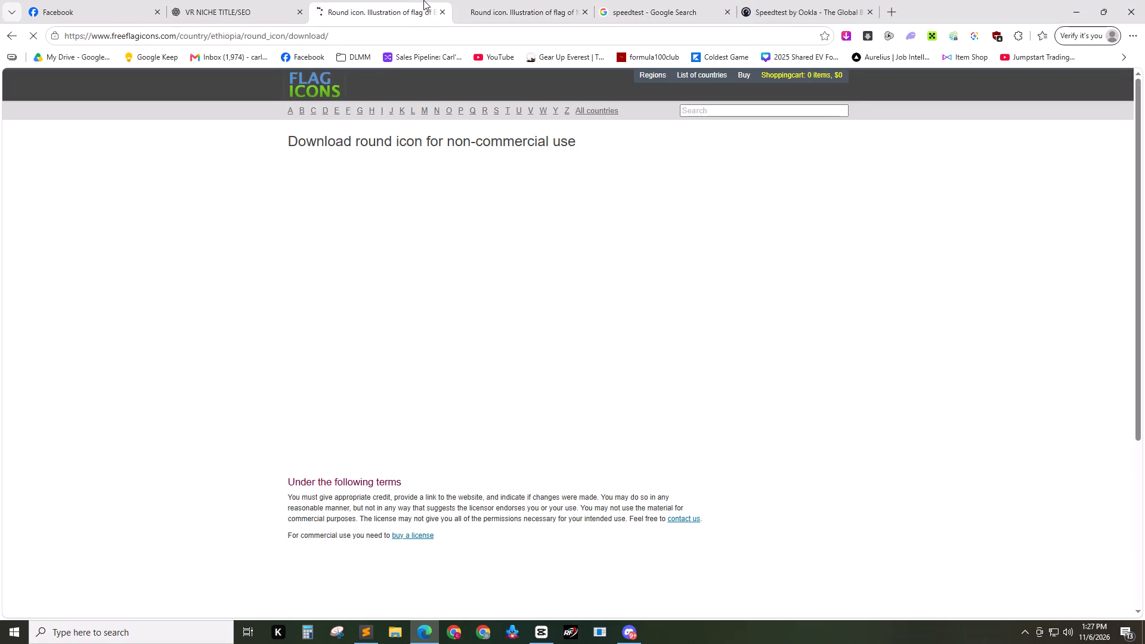
pyautogui.click(793, 0)
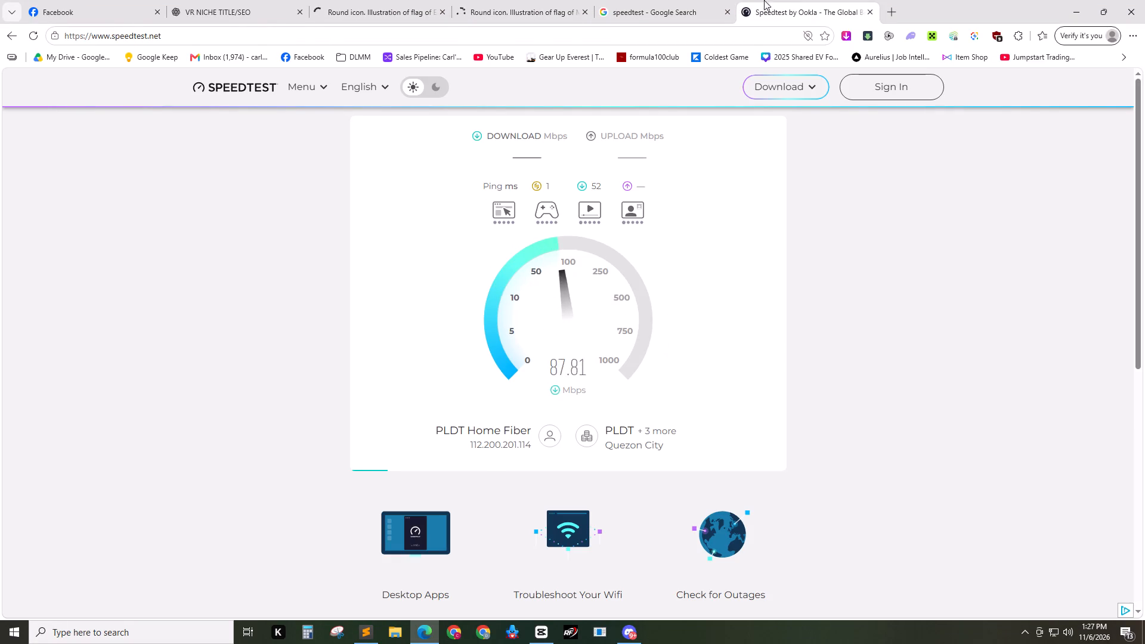
pyautogui.click(684, 0)
pyautogui.doubleClick(731, 14)
# Switch to Google Chrome and open the Ethiopia round flag icon download page from Edge in a new tab.
pyautogui.click(425, 0)
pyautogui.click(414, 33)
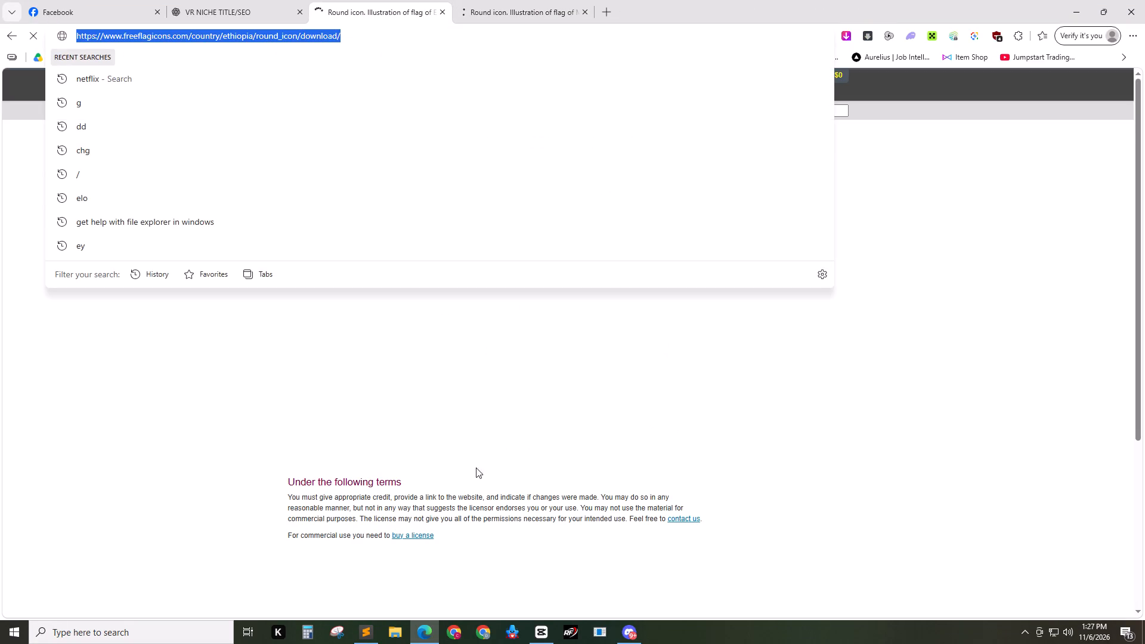
pyautogui.hotkey('ctrl', 'c')
pyautogui.click(451, 630)
pyautogui.hotkey('ctrl', 't')
pyautogui.hotkey('ctrl', 'v')
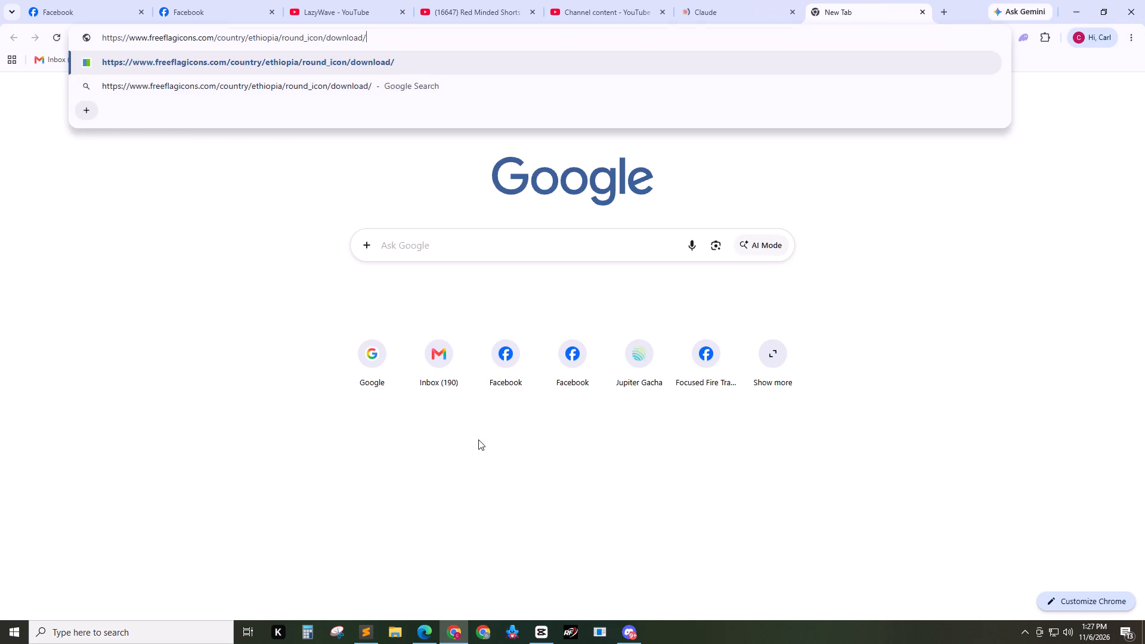
pyautogui.press('Return')
# Open the Maldives round flag icon download page from Edge in another new Chrome tab.
pyautogui.click(428, 630)
pyautogui.click(507, 0)
pyautogui.click(505, 36)
pyautogui.hotkey('ctrl', 'c')
pyautogui.click(452, 627)
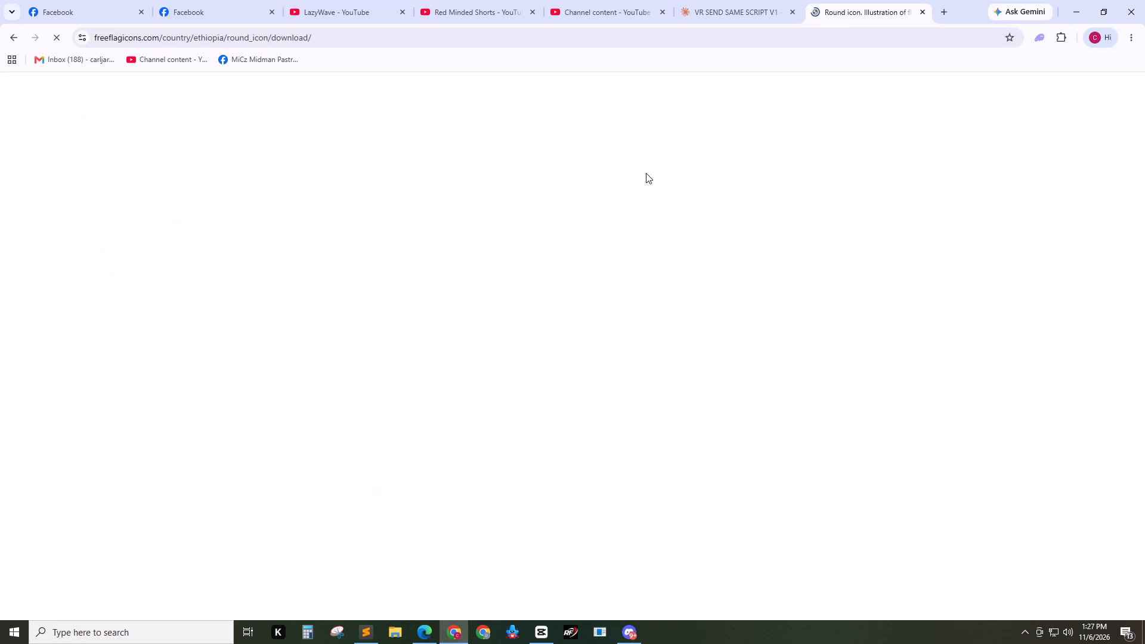
pyautogui.hotkey('ctrl', 't')
pyautogui.hotkey('ctrl', 'v')
pyautogui.press('Return')
# Download the round flag icons of Ethiopia and the Maldives in the 640 px size.
pyautogui.click(776, 0)
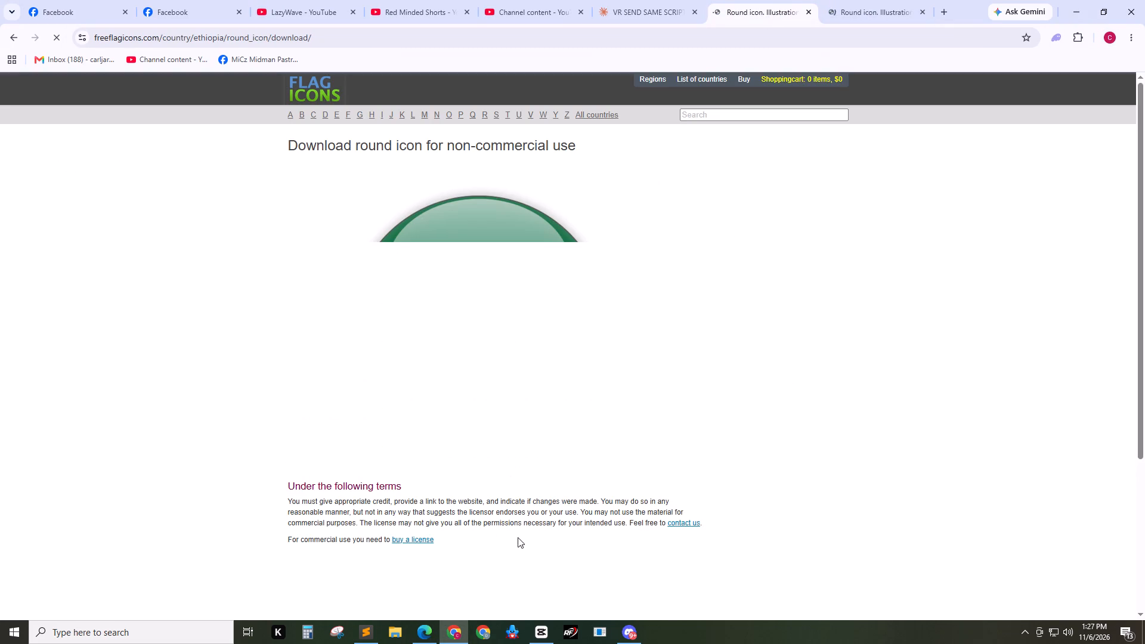
pyautogui.scroll(-3, 521, 476)
pyautogui.click(420, 501)
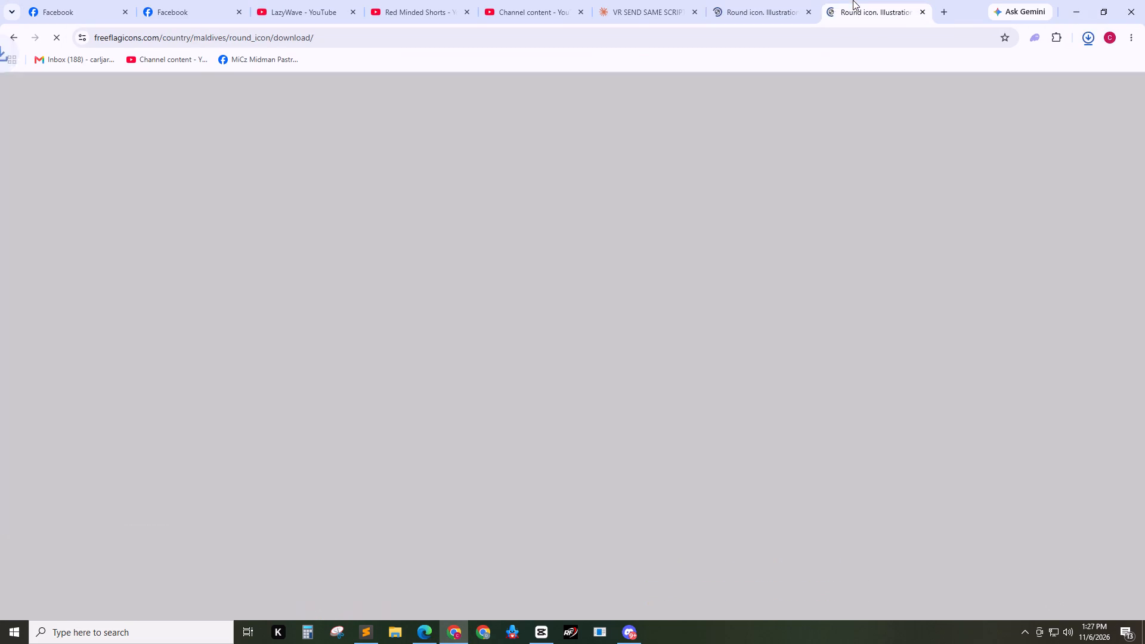
pyautogui.click(853, 0)
pyautogui.scroll(-4, 518, 503)
pyautogui.click(410, 457)
# Switch to Microsoft Edge, close both flag download tabs and return to Google Chrome.
pyautogui.click(429, 637)
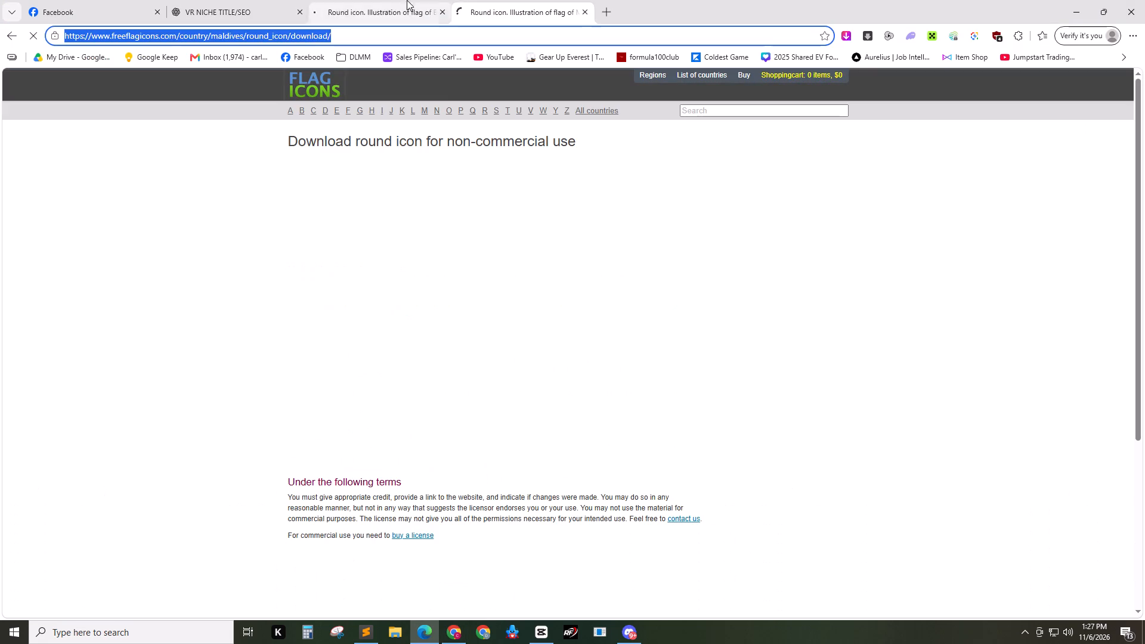
pyautogui.click(382, 0)
pyautogui.hotkey('ctrl', 'w')
pyautogui.hotkey('ctrl', 'w')
pyautogui.click(459, 630)
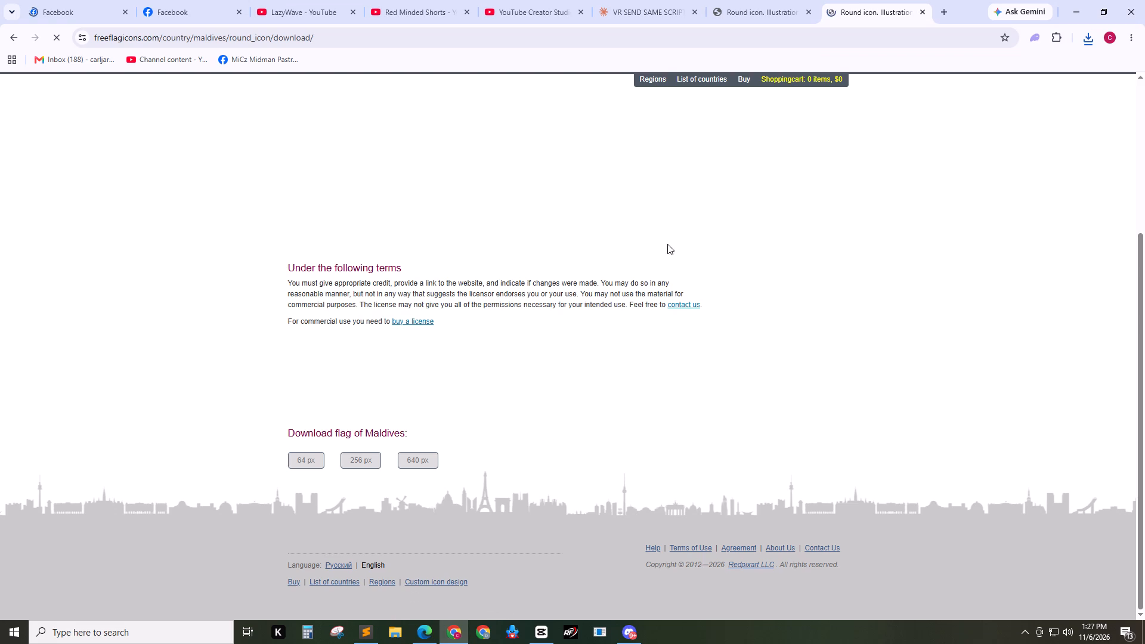
# Check the Downloads folder in File Explorer for the two flag icon files, and close its window.
pyautogui.click(400, 637)
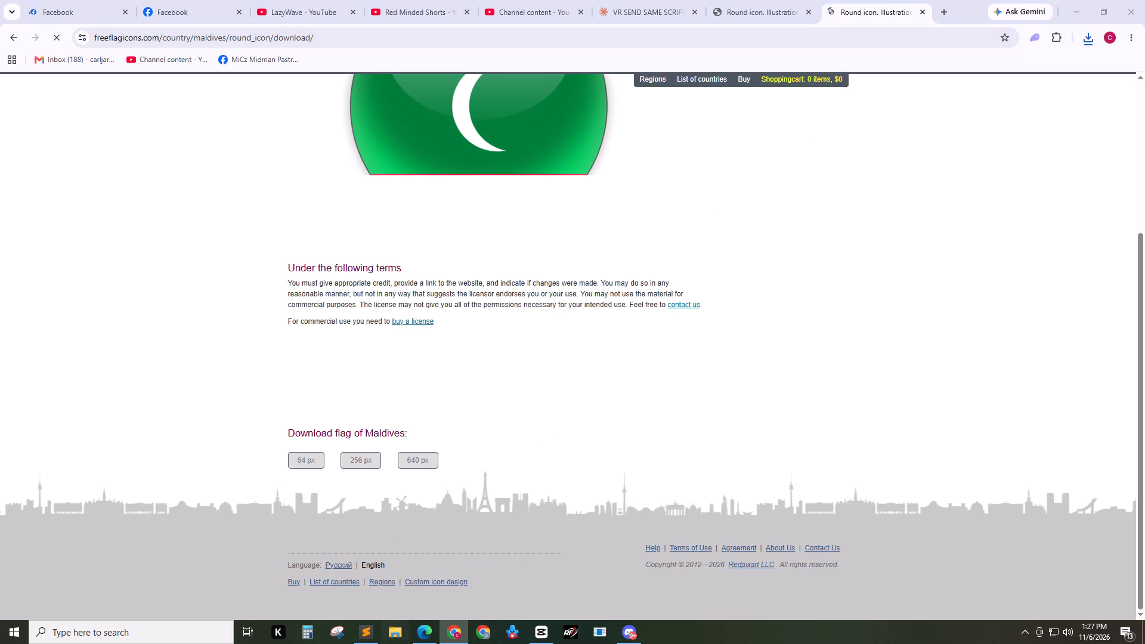
pyautogui.click(275, 277)
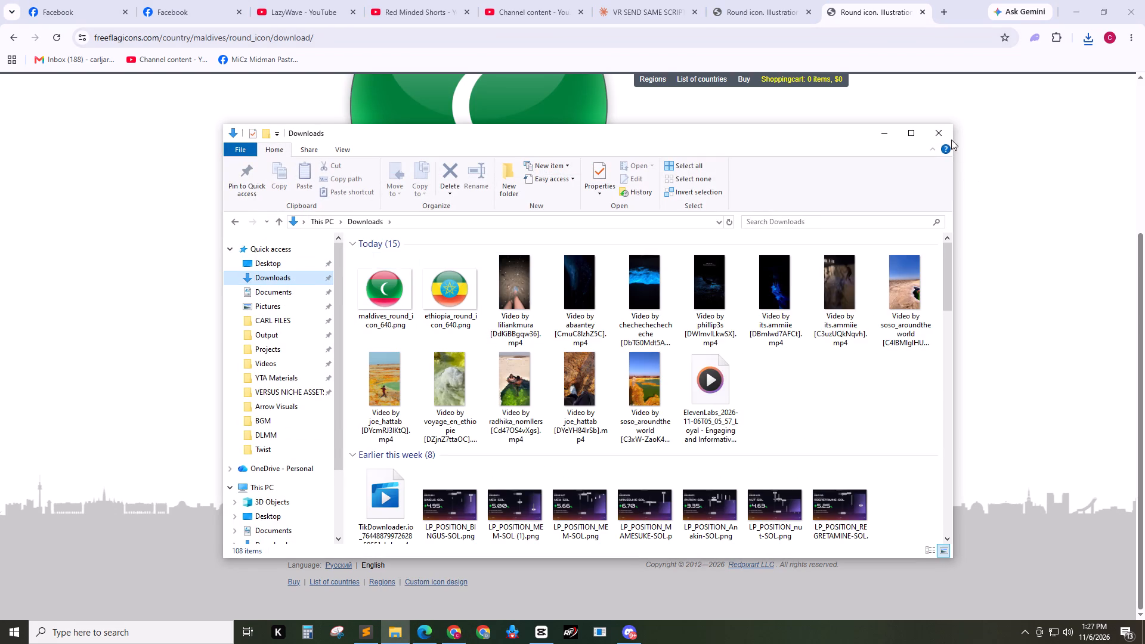
pyautogui.click(949, 135)
# Close both flag download tabs in Google Chrome and leave the browser.
pyautogui.click(881, 0)
pyautogui.hotkey('ctrl', 'w')
pyautogui.hotkey('ctrl', 'w')
pyautogui.click(648, 0)
pyautogui.click(1144, 0)
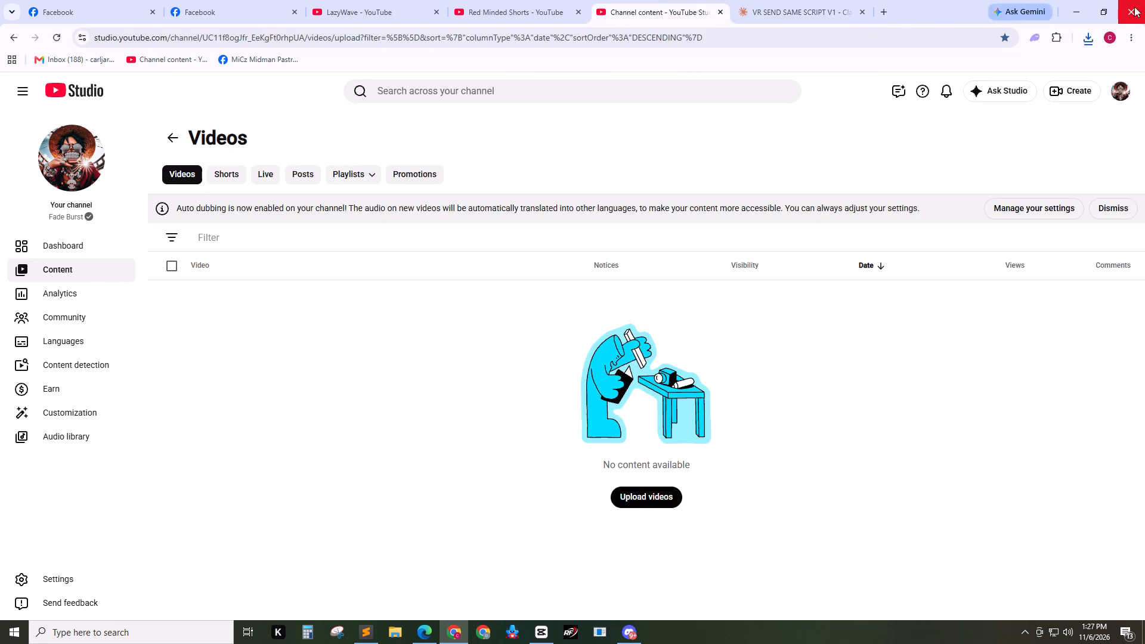
pyautogui.scroll(1, 633, 436)
pyautogui.scroll(-1, 632, 439)
# Switch to CapCut and import maldives_round_icon_640.png and ethiopia_round_icon_640.png from Downloads.
pyautogui.click(550, 630)
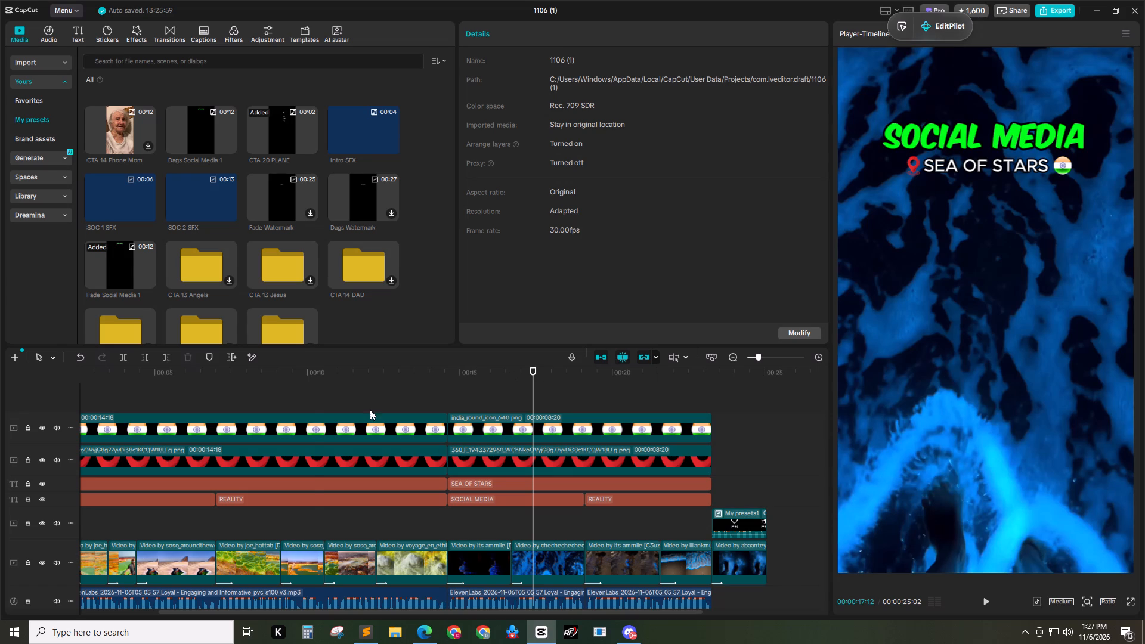
pyautogui.click(313, 394)
pyautogui.keyDown('ctrl'); pyautogui.scroll(-10, 407, 414); pyautogui.keyUp('ctrl')
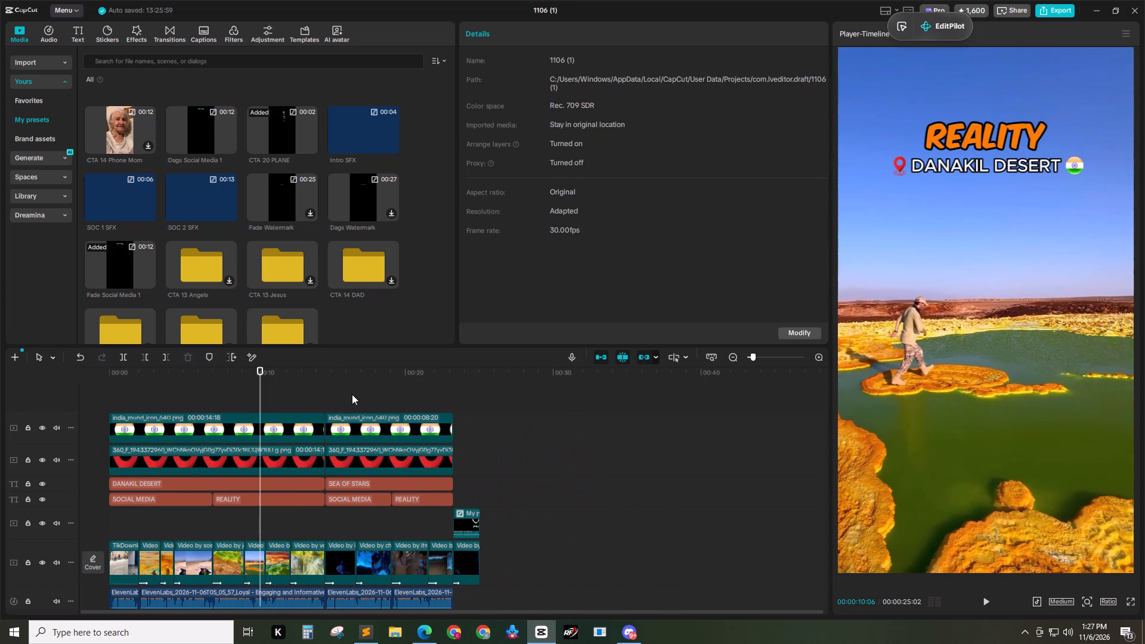
pyautogui.hotkey('ctrl', 'i')
pyautogui.moveTo(100, 122); pyautogui.dragTo(218, 122)
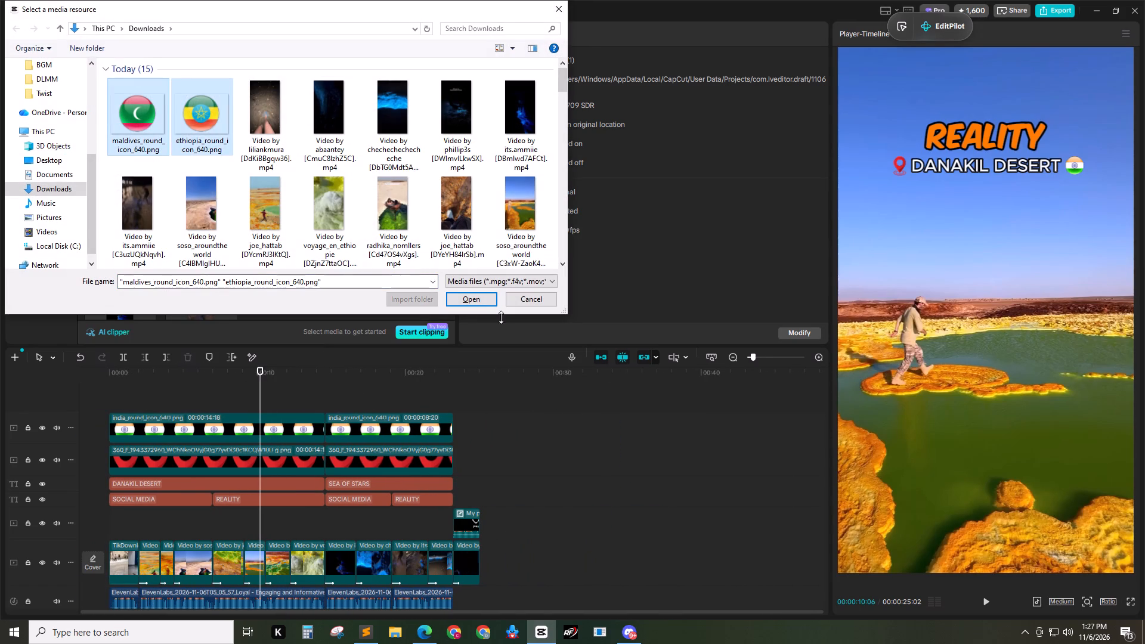
pyautogui.click(482, 298)
# Place both flags above the India flag track, Ethiopia from the Danakil Desert section's start and Maldives from the Sea of Stars section's start.
pyautogui.moveTo(280, 280); pyautogui.dragTo(176, 400)
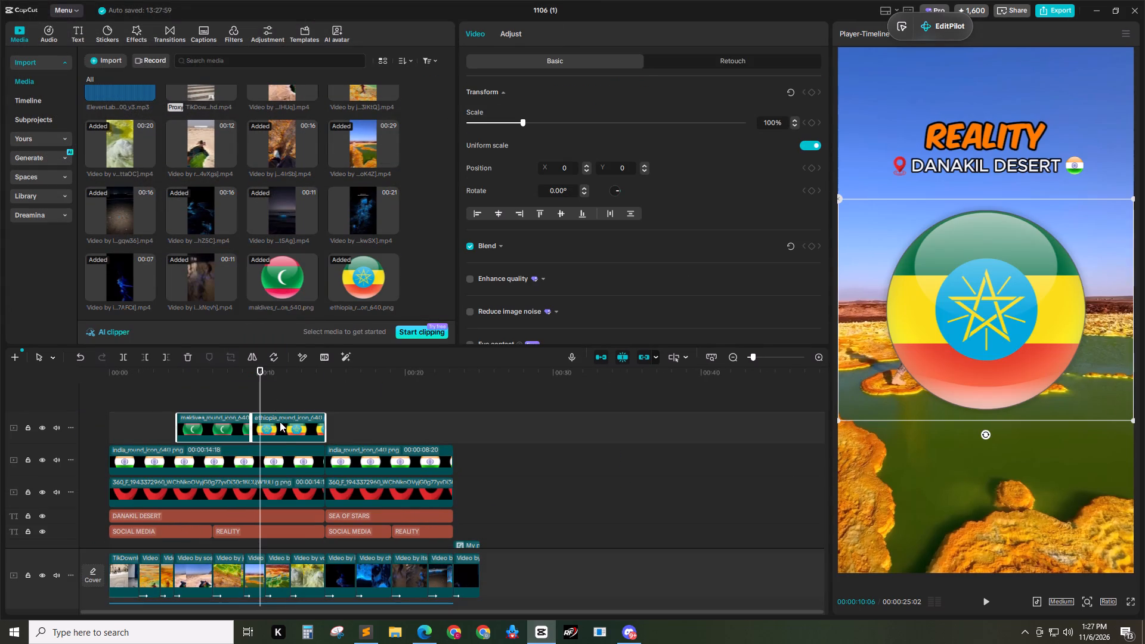
pyautogui.click(281, 429)
pyautogui.moveTo(298, 423); pyautogui.dragTo(194, 389)
pyautogui.click(215, 456)
pyautogui.moveTo(212, 456); pyautogui.dragTo(351, 457)
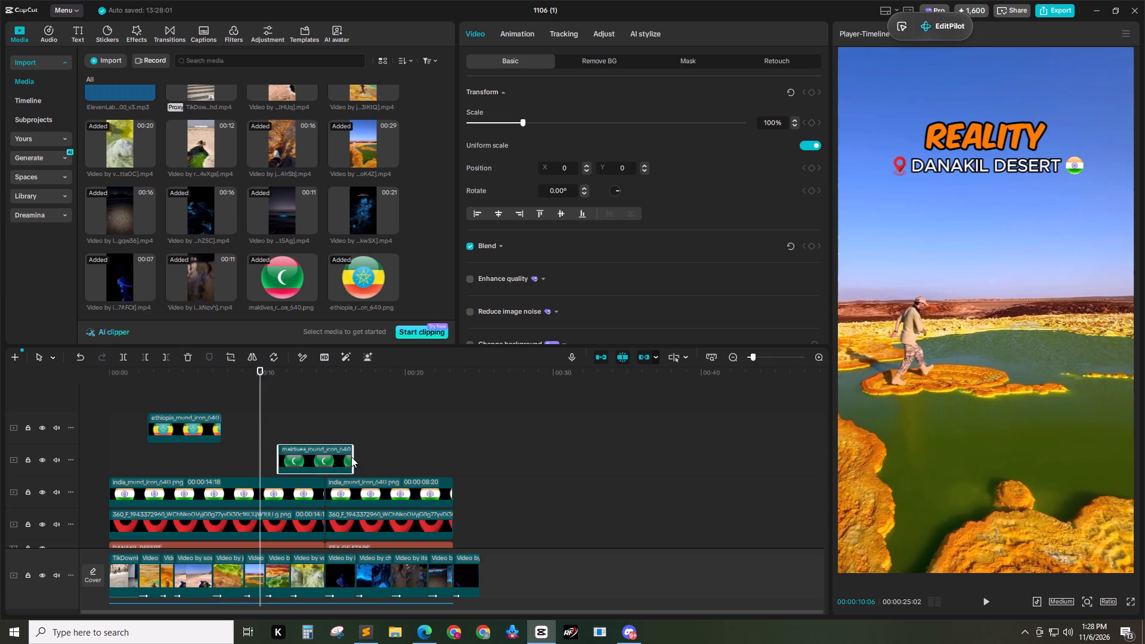
pyautogui.moveTo(351, 457); pyautogui.dragTo(363, 457)
pyautogui.moveTo(203, 427); pyautogui.dragTo(131, 460)
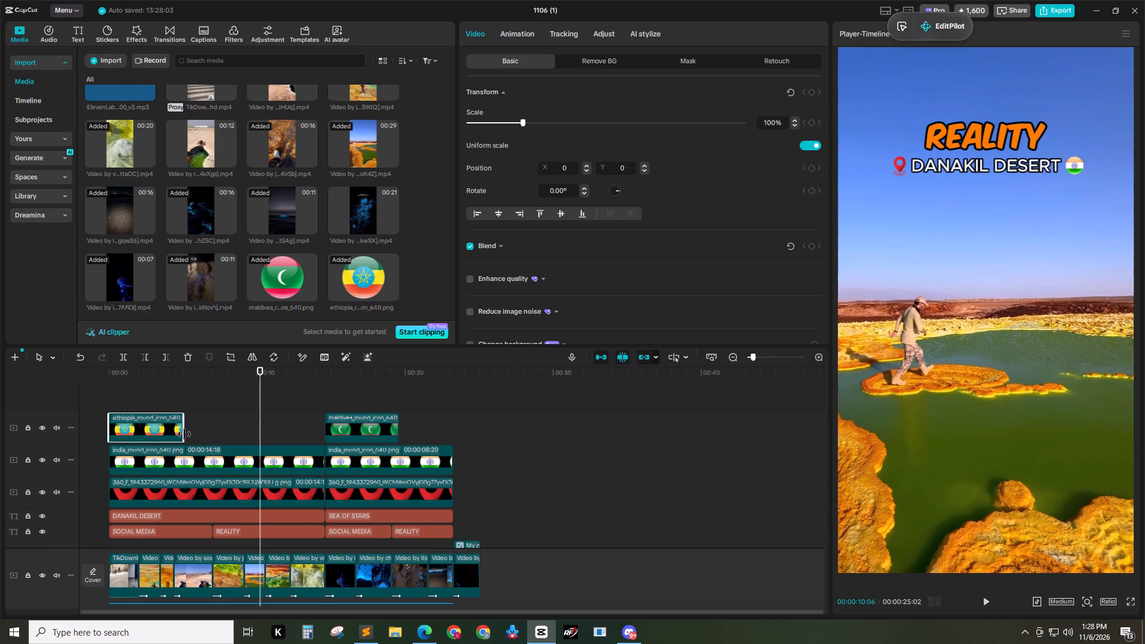
# Extend the Ethiopia flag clip to 00:00:14:18 and the Maldives flag clip to 00:00:08:20 to match their sections.
pyautogui.moveTo(184, 434); pyautogui.dragTo(401, 438)
pyautogui.click(369, 431)
pyautogui.click(402, 429)
pyautogui.moveTo(402, 429); pyautogui.dragTo(455, 432)
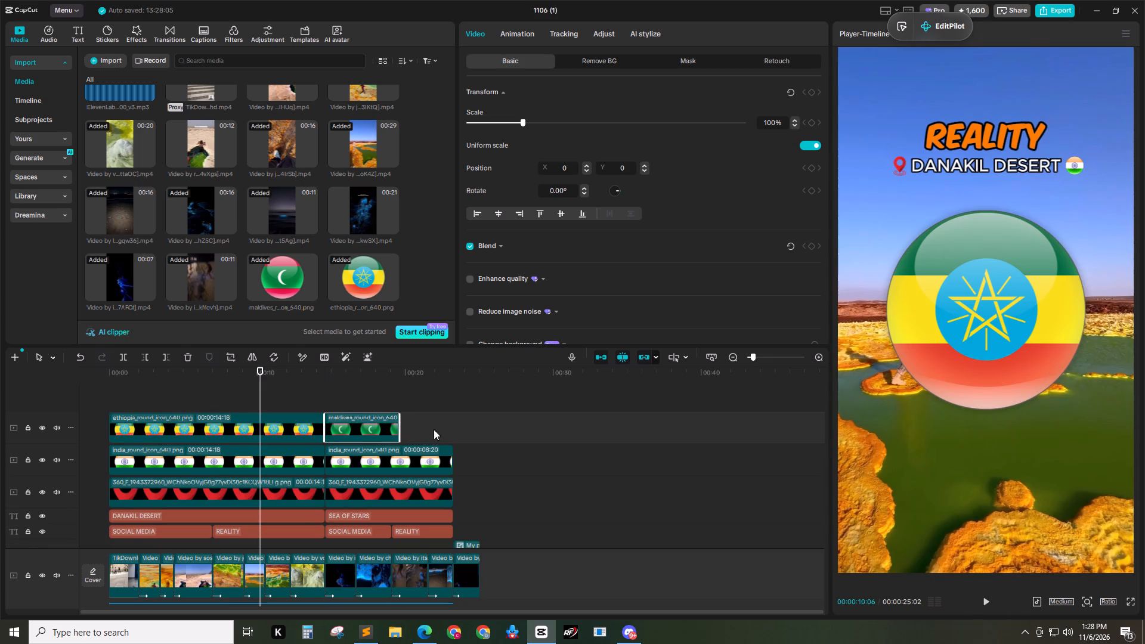
pyautogui.moveTo(398, 427); pyautogui.dragTo(451, 431)
# Set the scale of the Ethiopia and Maldives flag clips to 9%.
pyautogui.keyDown('ctrl'); pyautogui.click(292, 426); pyautogui.keyUp('ctrl')
pyautogui.click(773, 125)
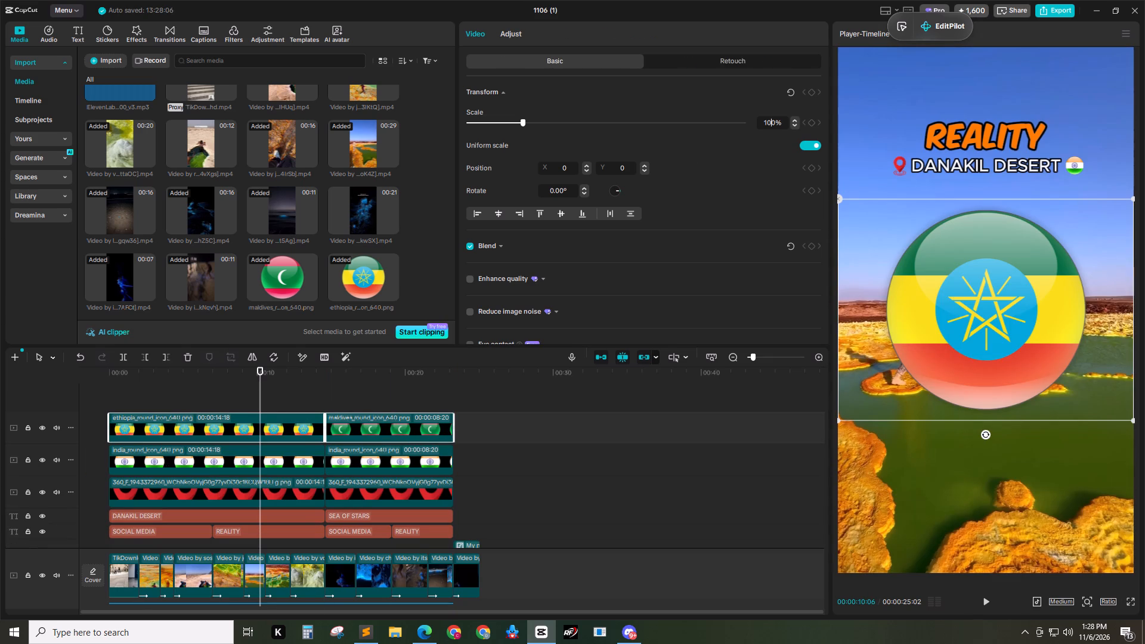
pyautogui.hotkey('ctrl', 'a')
pyautogui.press('9')
pyautogui.press('Return')
# Copy the X position 650 from the Danakil Desert section's India flag to the Ethiopia flag.
pyautogui.click(296, 450)
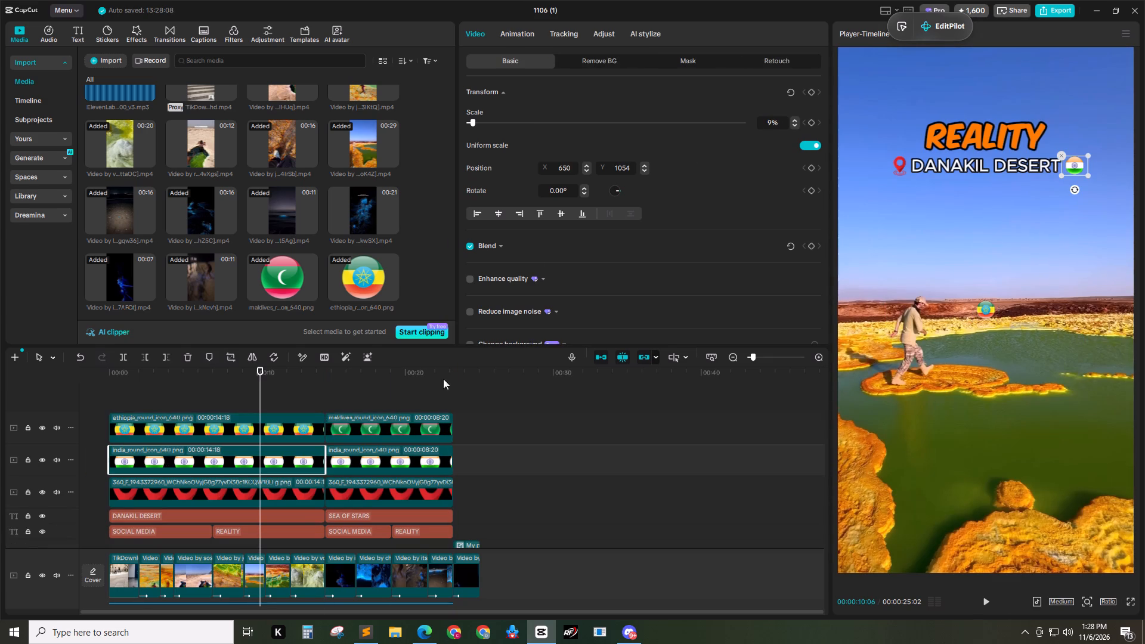
pyautogui.click(567, 173)
pyautogui.hotkey('ctrl', 'a')
pyautogui.hotkey('ctrl', 'c')
pyautogui.click(272, 427)
pyautogui.click(565, 171)
pyautogui.hotkey('ctrl', 'a')
pyautogui.hotkey('ctrl', 'v')
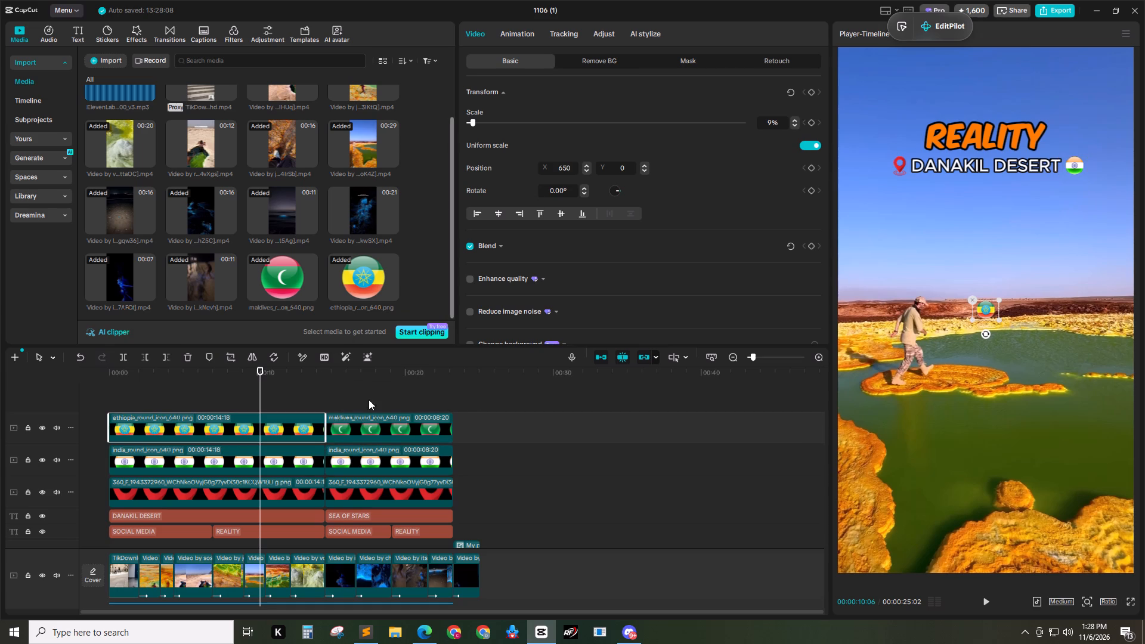
# Copy the Y position 1054 from the Danakil Desert section's India flag to the Ethiopia flag.
pyautogui.click(294, 460)
pyautogui.click(616, 164)
pyautogui.hotkey('ctrl', 'a')
pyautogui.hotkey('ctrl', 'c')
pyautogui.click(290, 425)
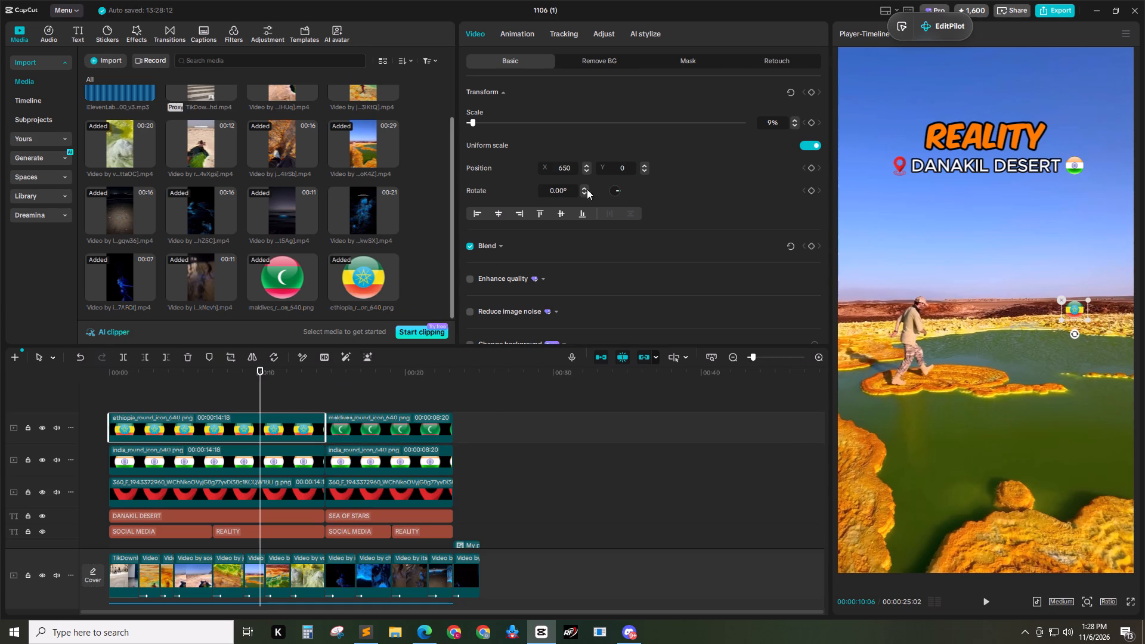
pyautogui.click(618, 169)
pyautogui.hotkey('ctrl', 'a')
pyautogui.hotkey('ctrl', 'v')
# Copy the X position 560 from the Sea of Stars section's India flag to the Maldives flag.
pyautogui.click(403, 459)
pyautogui.click(569, 168)
pyautogui.hotkey('ctrl', 'a')
pyautogui.hotkey('ctrl', 'c')
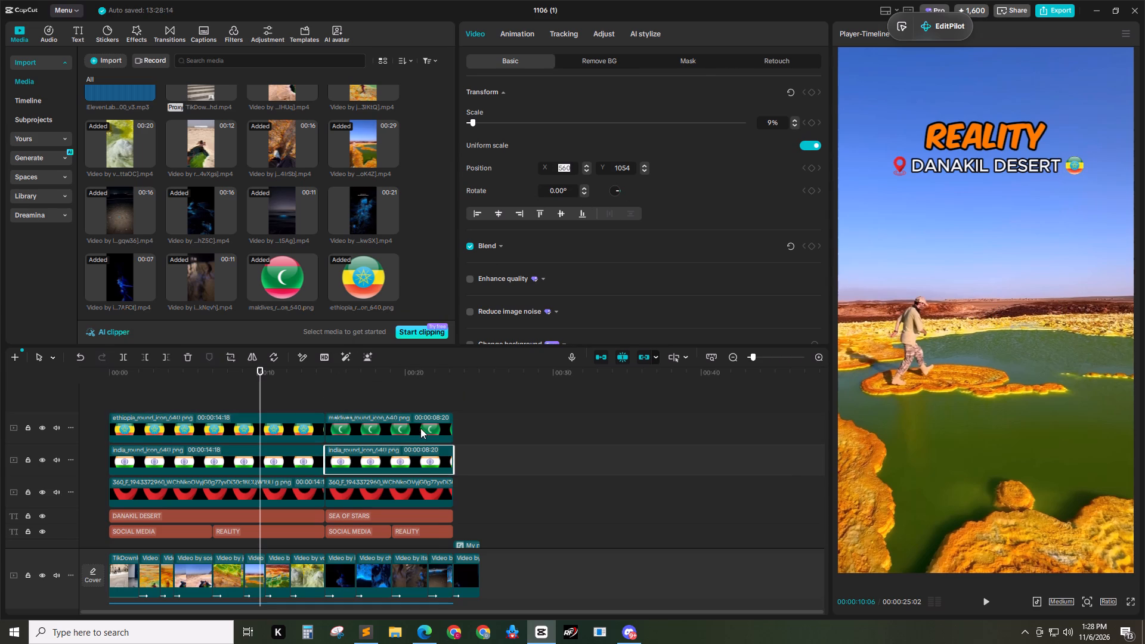
pyautogui.click(438, 408)
pyautogui.click(431, 423)
pyautogui.click(566, 169)
pyautogui.hotkey('ctrl', 'a')
pyautogui.hotkey('ctrl', 'v')
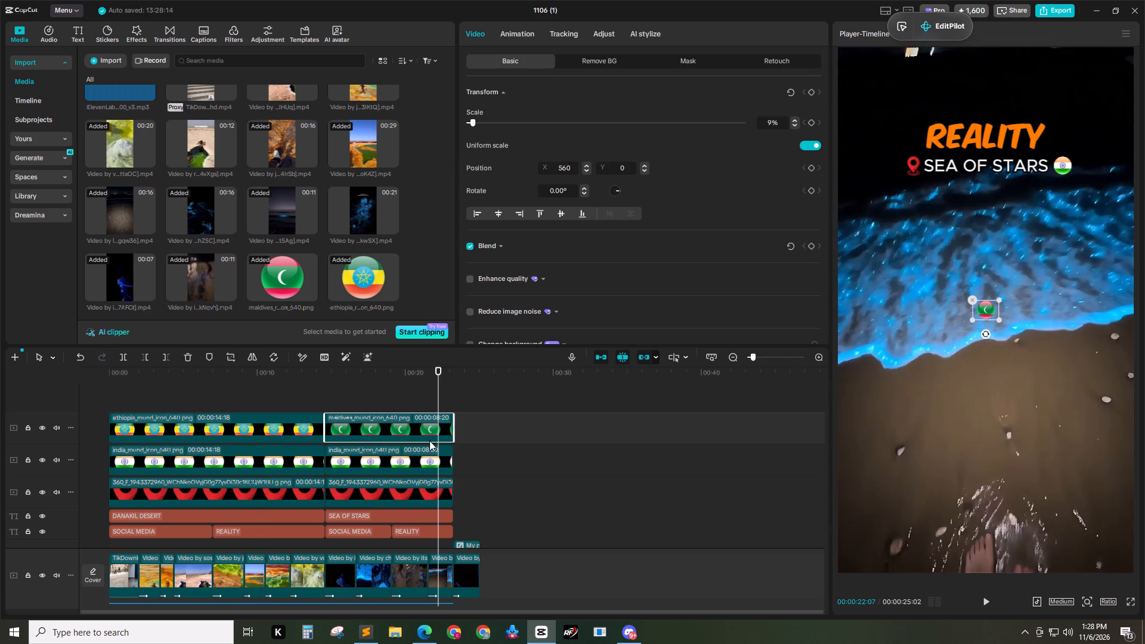
# Copy the Y position 1054 from the Sea of Stars section's India flag to the Maldives flag.
pyautogui.click(419, 458)
pyautogui.click(625, 168)
pyautogui.hotkey('ctrl', 'a')
pyautogui.hotkey('ctrl', 'c')
pyautogui.click(422, 422)
pyautogui.click(626, 167)
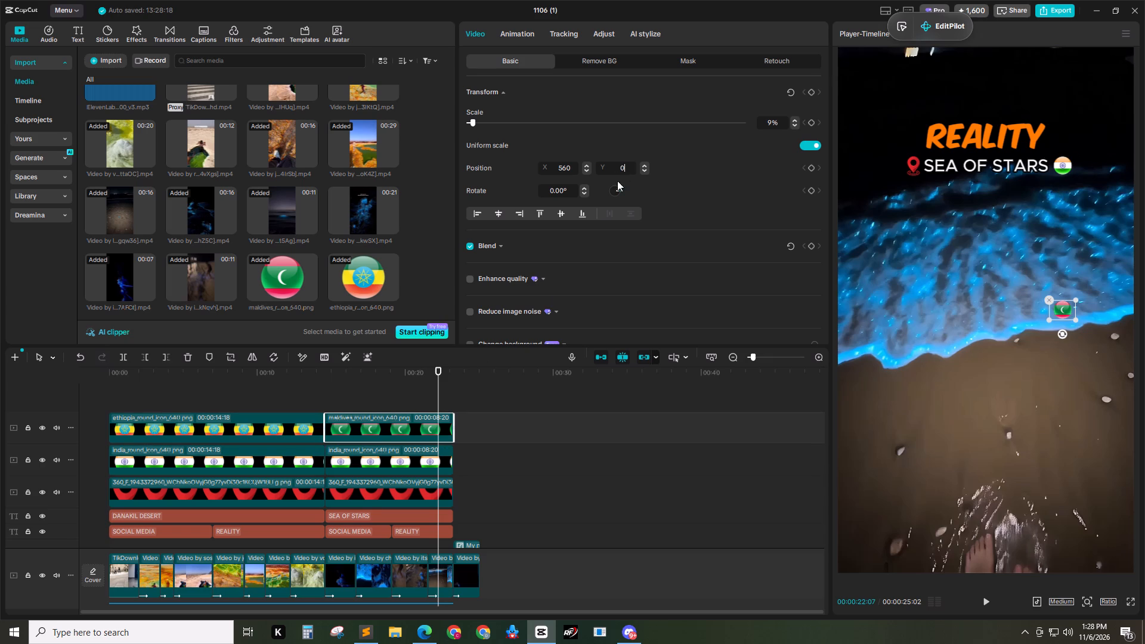
pyautogui.hotkey('ctrl', 'a')
pyautogui.hotkey('ctrl', 'v')
# Delete both India flag clips from the timeline.
pyautogui.keyDown('ctrl'); pyautogui.click(275, 453); pyautogui.keyUp('ctrl')
pyautogui.keyDown('ctrl'); pyautogui.click(361, 433); pyautogui.keyUp('ctrl')
pyautogui.keyDown('ctrl'); pyautogui.click(358, 461); pyautogui.keyUp('ctrl')
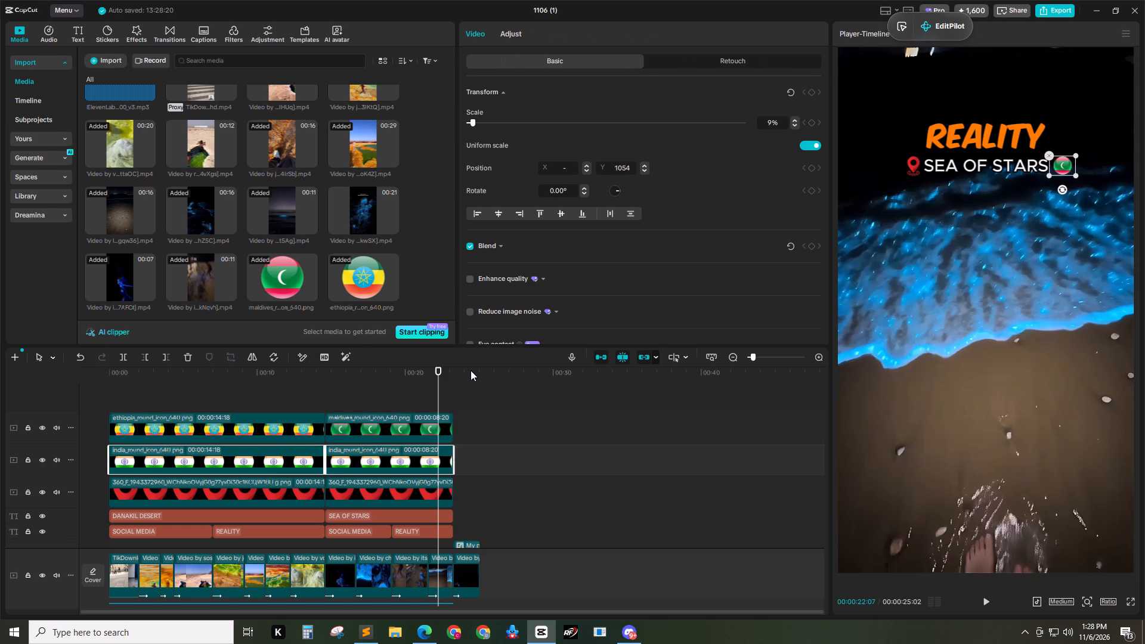
pyautogui.press('Delete')
# Add the Intro SFX preset at the very start of the timeline and break it into its separate sound clips.
pyautogui.click(272, 391)
pyautogui.moveTo(266, 371); pyautogui.dragTo(17, 402)
pyautogui.click(48, 132)
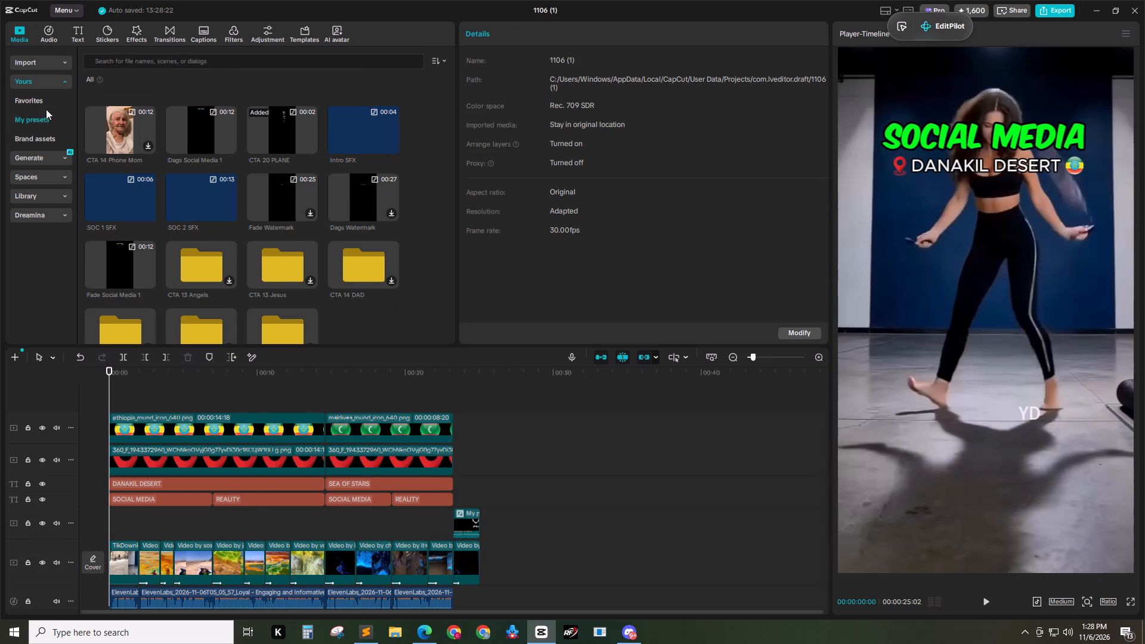
pyautogui.click(46, 109)
pyautogui.click(44, 119)
pyautogui.click(394, 145)
pyautogui.scroll(-2, 223, 490)
pyautogui.hotkey('alt', 'shift', 'g')
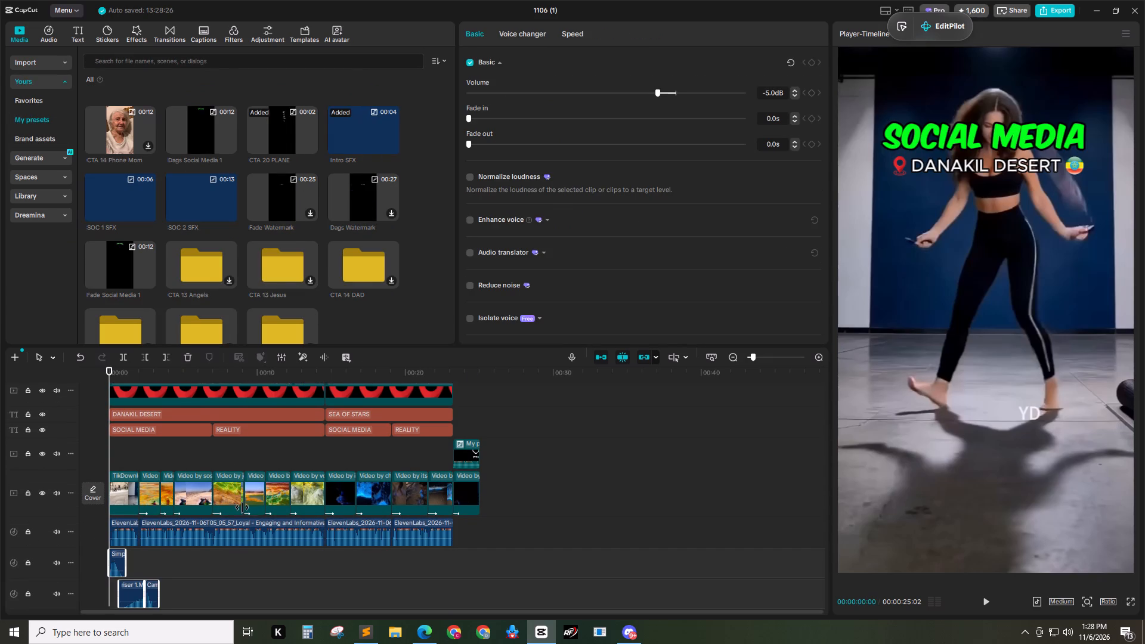
# Shift the riser and camera sounds together so the camera sound begins at the first video cut, at 00:00:02:01.
pyautogui.keyDown('ctrl'); pyautogui.scroll(6, 225, 500); pyautogui.keyUp('ctrl')
pyautogui.keyDown('ctrl'); pyautogui.scroll(-1, 184, 488); pyautogui.keyUp('ctrl')
pyautogui.keyDown('ctrl'); pyautogui.scroll(1, 184, 488); pyautogui.keyUp('ctrl')
pyautogui.moveTo(169, 367); pyautogui.dragTo(154, 367)
pyautogui.moveTo(204, 565); pyautogui.dragTo(155, 589)
pyautogui.moveTo(146, 588); pyautogui.dragTo(135, 587)
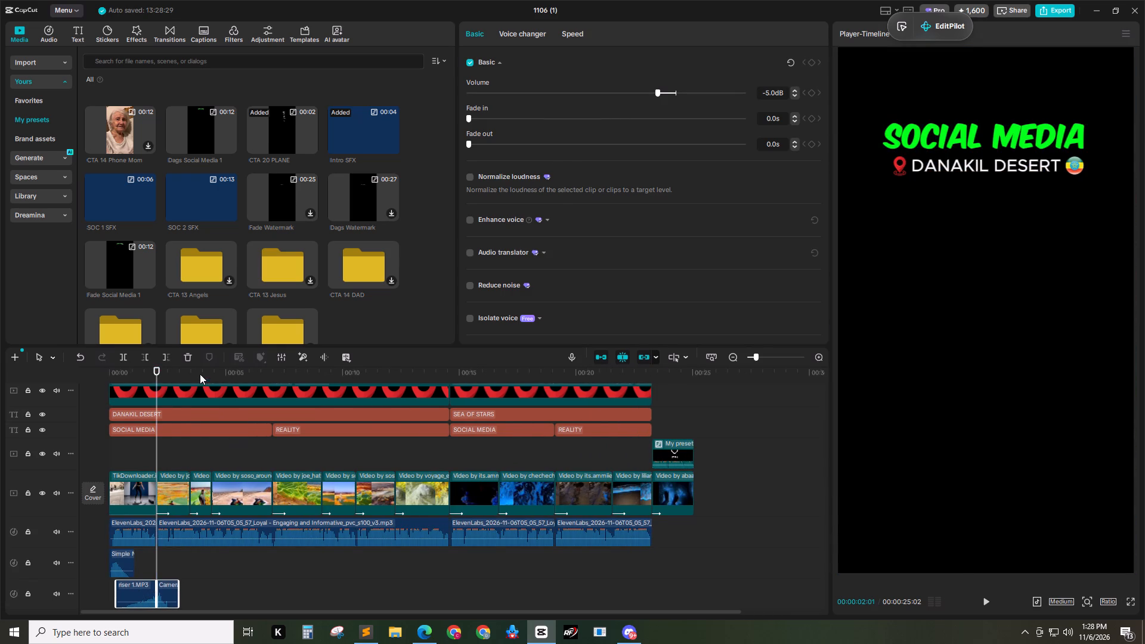
# Add the SOC 1 SFX preset at the cut at 00:00:03:14 and break it into separate sound clips.
pyautogui.moveTo(200, 374); pyautogui.dragTo(191, 375)
pyautogui.click(150, 212)
pyautogui.hotkey('alt', 'shift', 'g')
# Move the second transition sound to the next video cut, at 00:00:04:12.
pyautogui.keyDown('ctrl'); pyautogui.scroll(2, 229, 531); pyautogui.keyUp('ctrl')
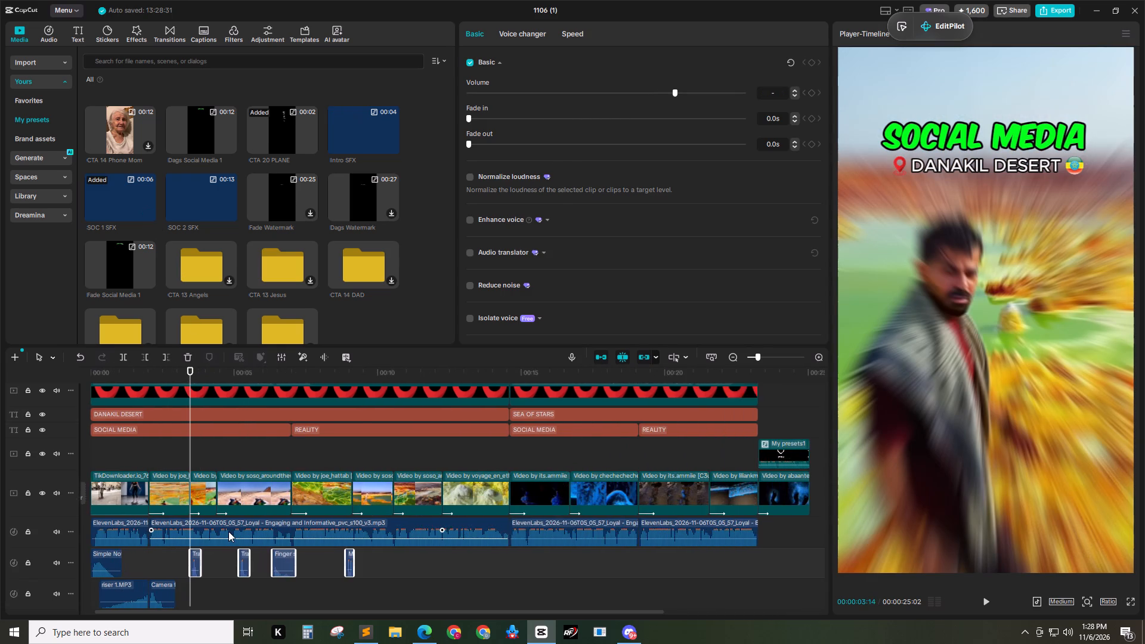
pyautogui.keyDown('ctrl'); pyautogui.scroll(3, 228, 531); pyautogui.keyUp('ctrl')
pyautogui.moveTo(243, 374); pyautogui.dragTo(221, 376)
pyautogui.click(250, 551)
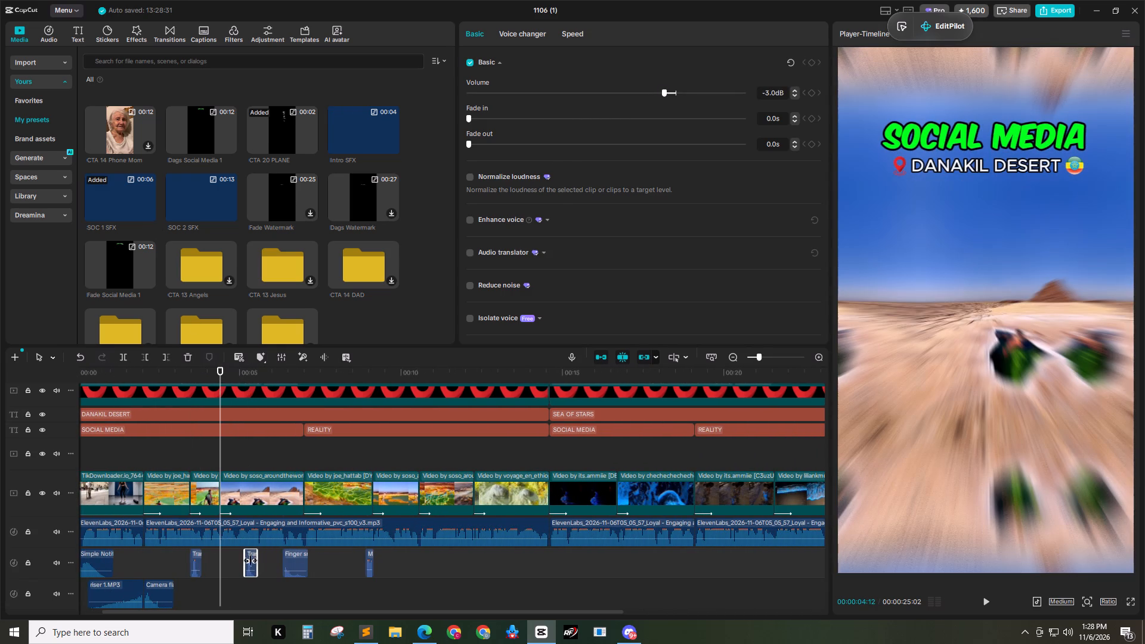
pyautogui.moveTo(249, 552); pyautogui.dragTo(223, 552)
# Replace the finger sound with a copy of the camera sound at the first REALITY title's start, at 00:00:07:00.
pyautogui.click(163, 588)
pyautogui.hotkey('ctrl', 'c')
pyautogui.click(289, 562)
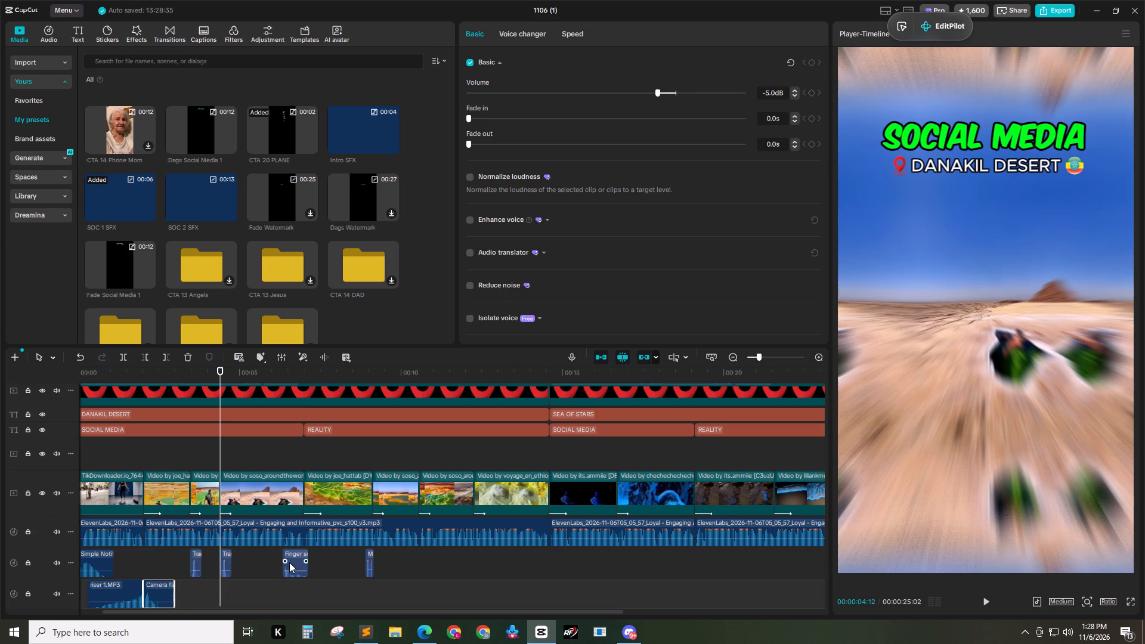
pyautogui.press('Delete')
pyautogui.moveTo(320, 379); pyautogui.dragTo(302, 379)
pyautogui.hotkey('ctrl', 'v')
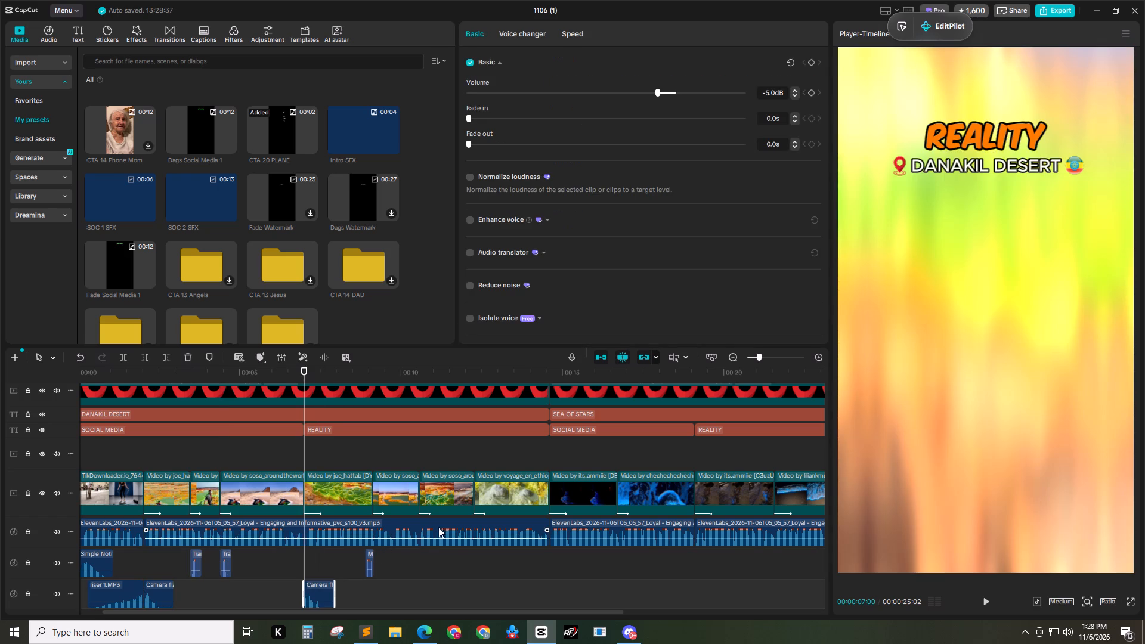
# Move the camera sound at the first REALITY title's start up to the track holding the transition sounds.
pyautogui.moveTo(316, 594); pyautogui.dragTo(314, 563)
# Align the mouse sound with the first video cut after the first REALITY title begins.
pyautogui.keyDown('ctrl'); pyautogui.scroll(8, 438, 527); pyautogui.keyUp('ctrl')
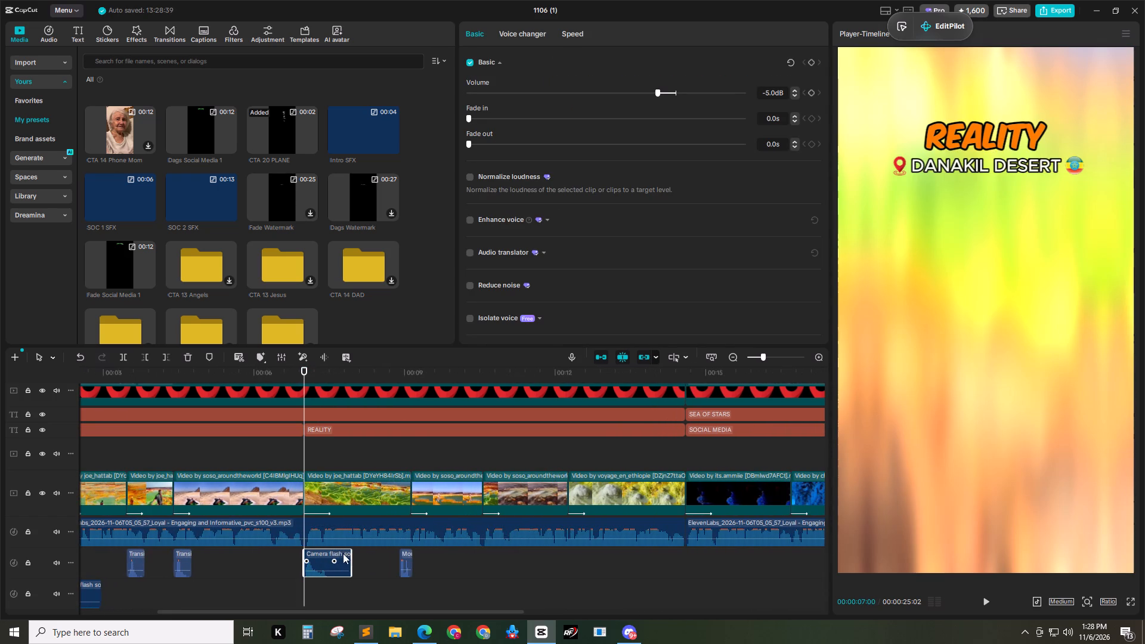
pyautogui.click(404, 551)
pyautogui.moveTo(405, 554); pyautogui.dragTo(413, 552)
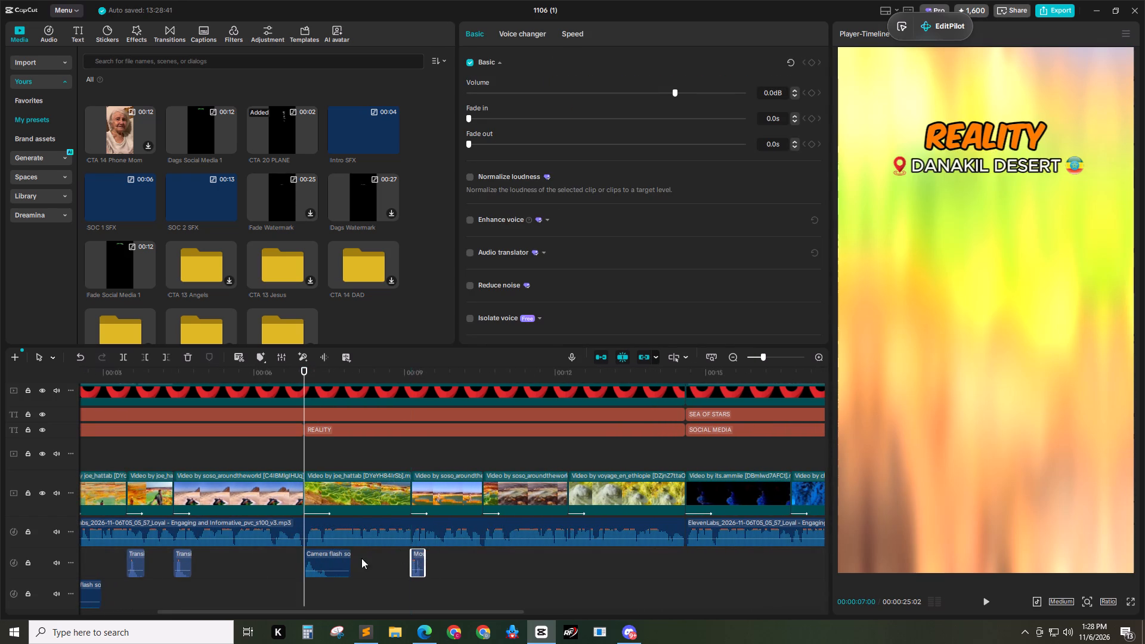
# Copy the two transition sounds to the cut at 00:00:10:17, aligning the second copy with the following video cut.
pyautogui.moveTo(222, 563); pyautogui.dragTo(121, 568)
pyautogui.hotkey('ctrl', 'c')
pyautogui.moveTo(508, 374); pyautogui.dragTo(485, 376)
pyautogui.hotkey('ctrl', 'v')
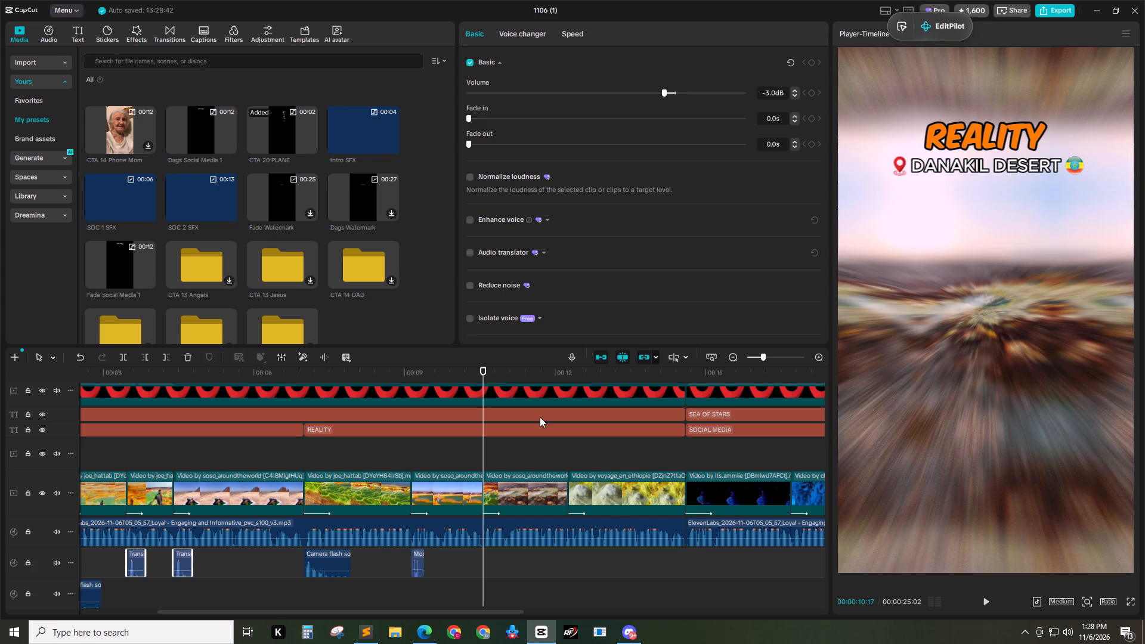
pyautogui.click(547, 556)
pyautogui.moveTo(537, 552); pyautogui.dragTo(573, 552)
# Add the SOC 2 SFX preset at 00:00:14:18, where SEA OF STARS begins, and break it into separate sound clips.
pyautogui.moveTo(715, 371); pyautogui.dragTo(710, 371)
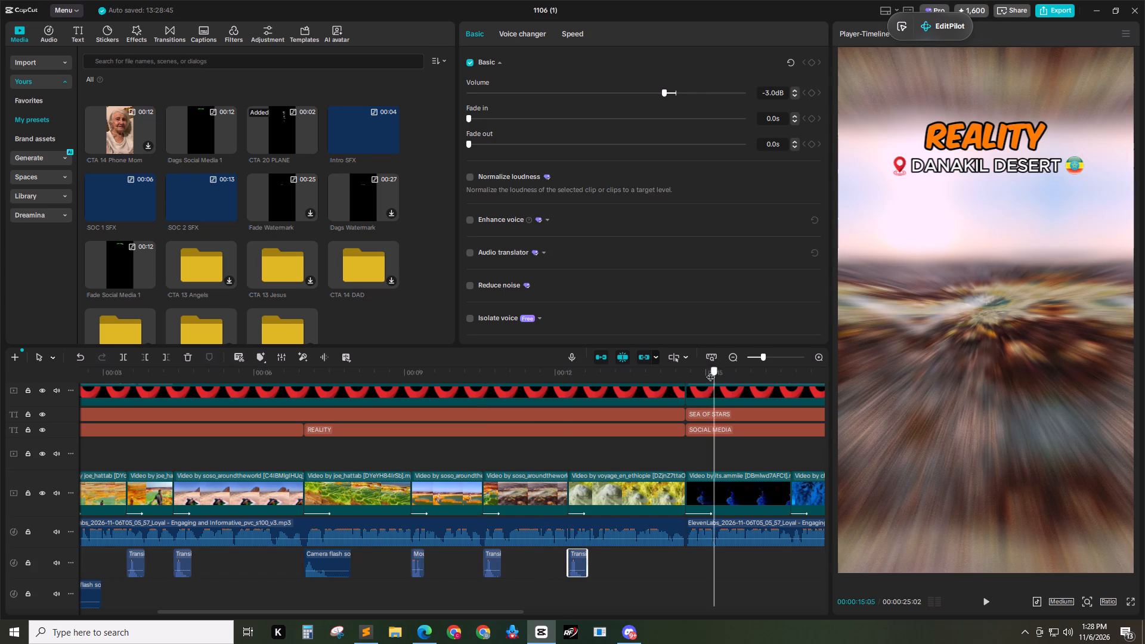
pyautogui.moveTo(710, 371); pyautogui.dragTo(686, 372)
pyautogui.click(233, 215)
pyautogui.hotkey('alt', 'shift', 'g')
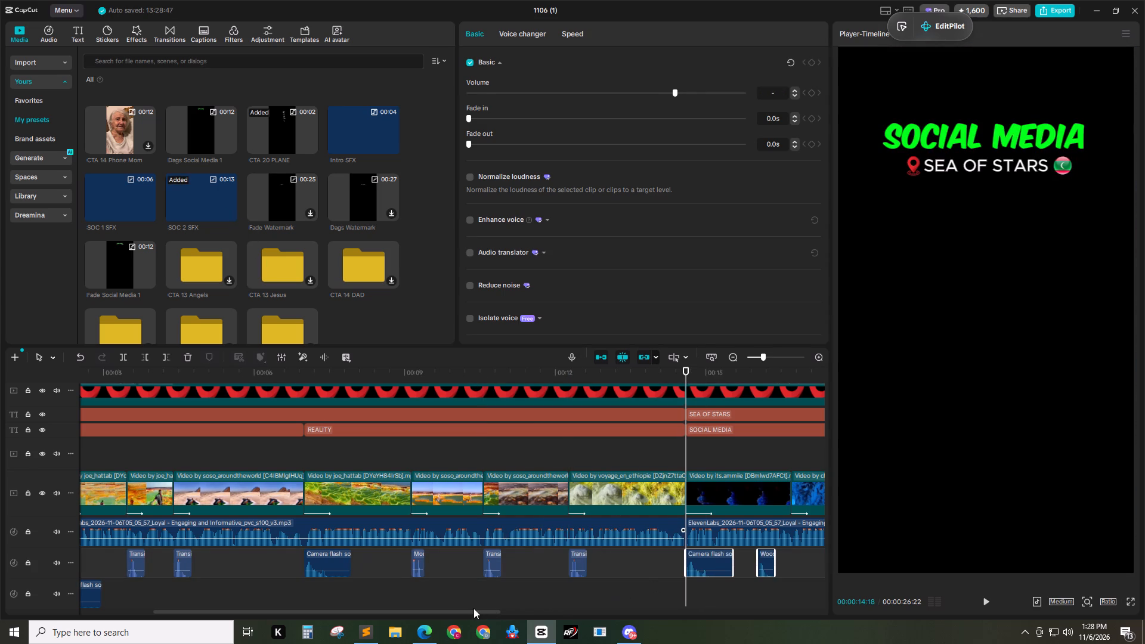
# Move the first Woosh sound to the video cut within the second SOCIAL MEDIA section.
pyautogui.moveTo(472, 612); pyautogui.dragTo(627, 615)
pyautogui.click(421, 549)
pyautogui.click(436, 556)
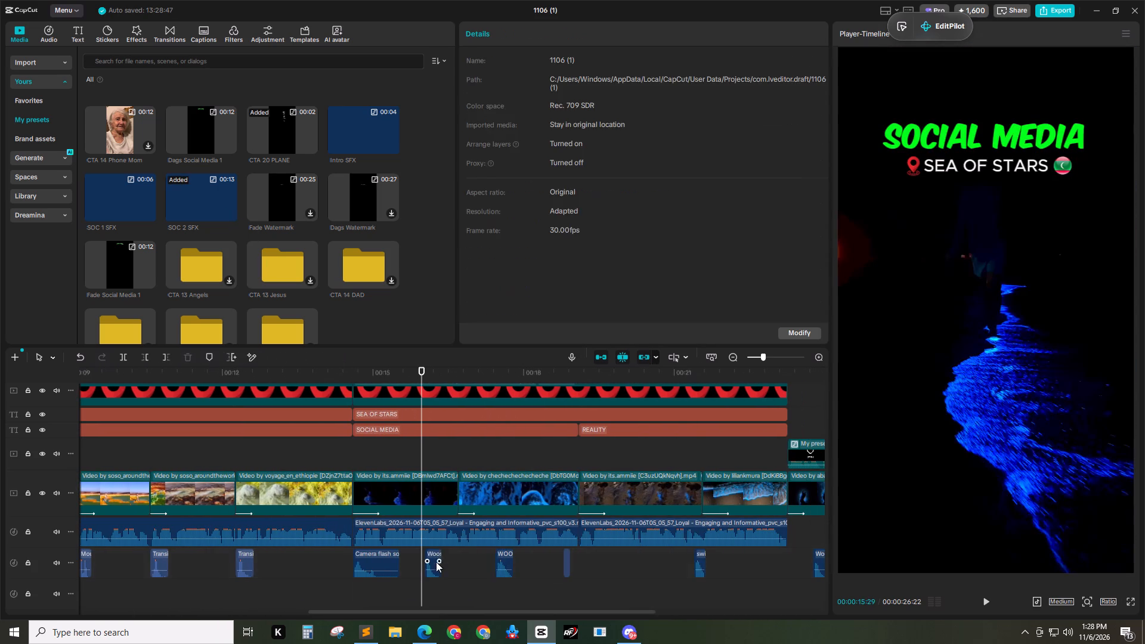
pyautogui.moveTo(432, 556); pyautogui.dragTo(466, 554)
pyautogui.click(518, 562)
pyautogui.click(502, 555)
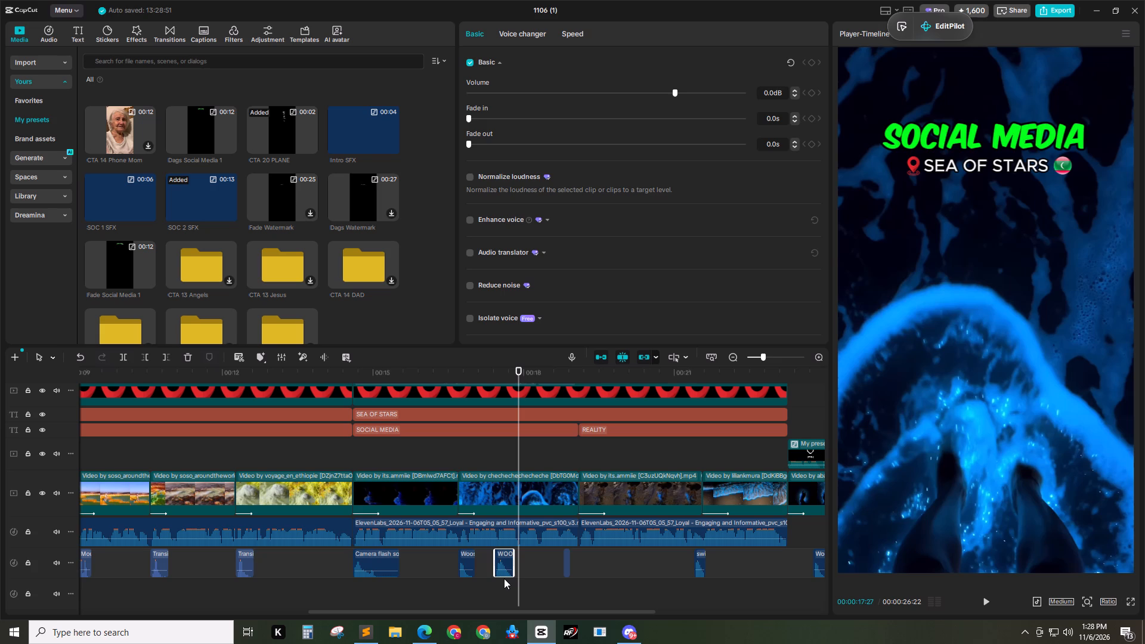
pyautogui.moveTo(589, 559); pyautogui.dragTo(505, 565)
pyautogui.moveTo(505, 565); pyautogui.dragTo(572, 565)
# Copy the camera flash sound from the SEA OF STARS start to the start of the second REALITY title.
pyautogui.click(382, 564)
pyautogui.hotkey('ctrl', 'c')
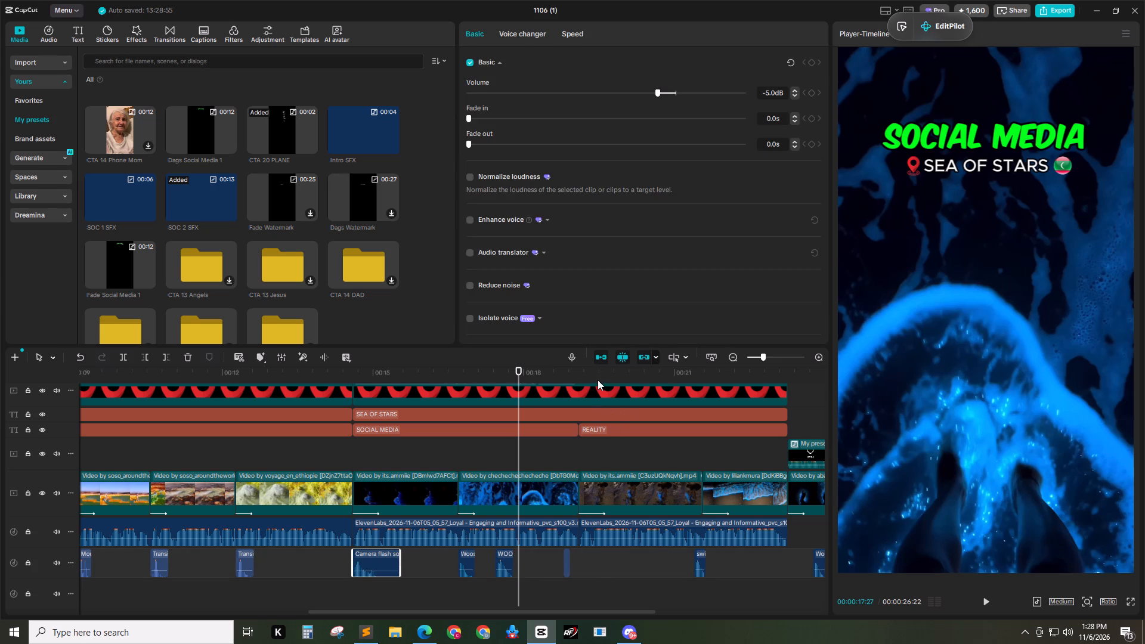
pyautogui.moveTo(598, 380); pyautogui.dragTo(579, 380)
pyautogui.hotkey('ctrl', 'v')
# Replace the swish sound in the second REALITY section with the short sound preceding that title, aligned to the section's video cut.
pyautogui.click(562, 562)
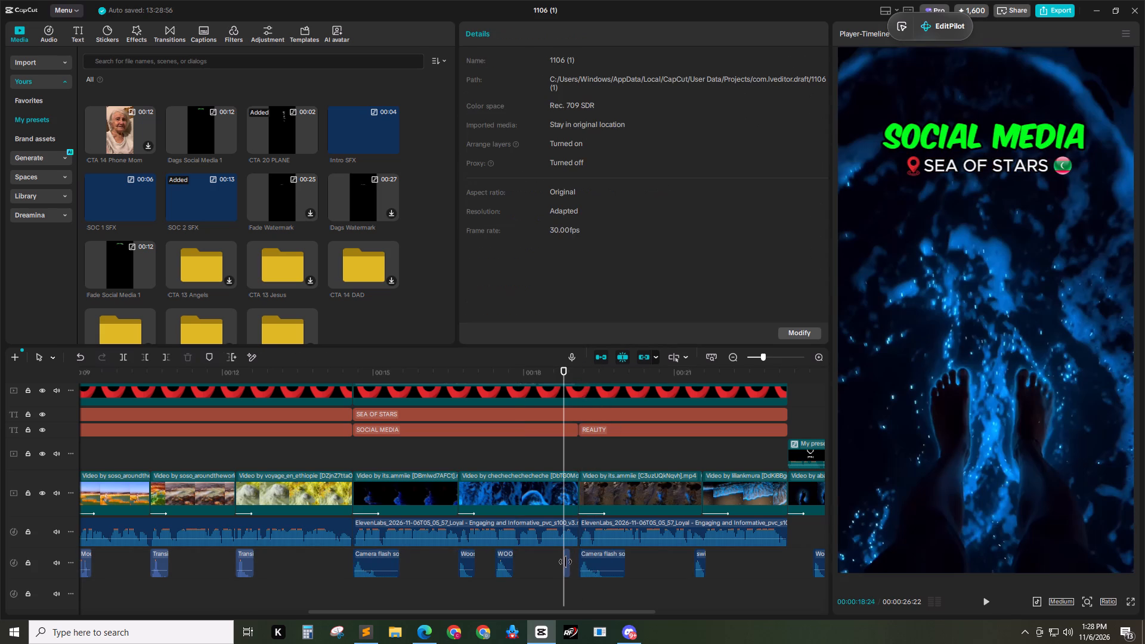
pyautogui.click(565, 562)
pyautogui.moveTo(567, 612); pyautogui.dragTo(599, 611)
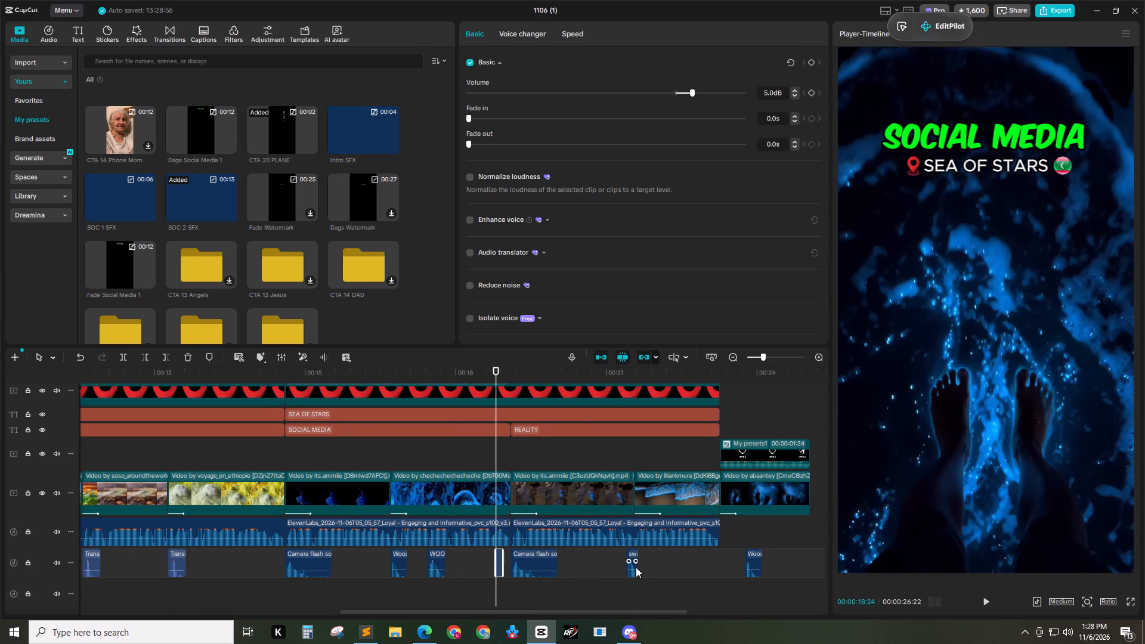
pyautogui.keyDown('ctrl'); pyautogui.scroll(6, 666, 454); pyautogui.keyUp('ctrl')
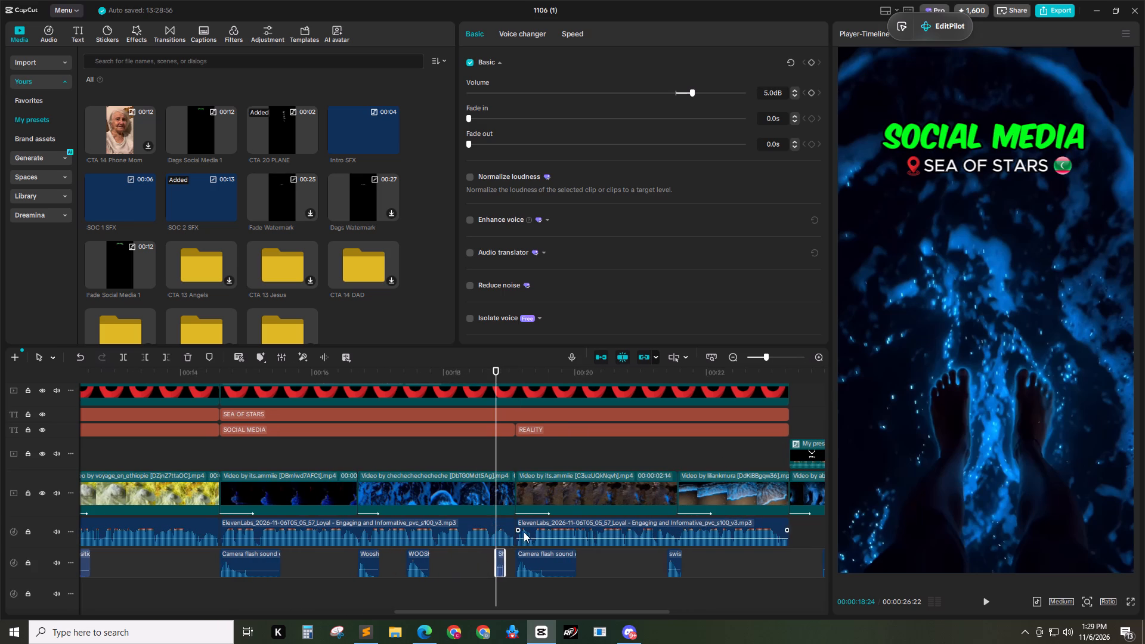
pyautogui.keyDown('ctrl'); pyautogui.scroll(1, 547, 501); pyautogui.keyUp('ctrl')
pyautogui.click(462, 458)
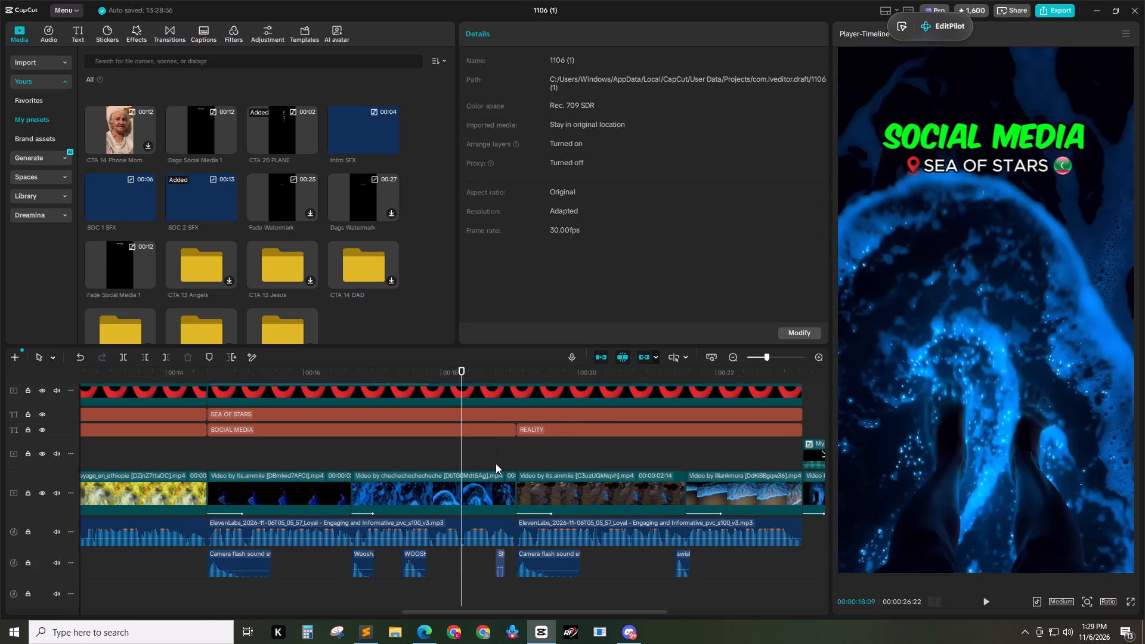
pyautogui.moveTo(501, 554); pyautogui.dragTo(713, 555)
pyautogui.click(684, 556)
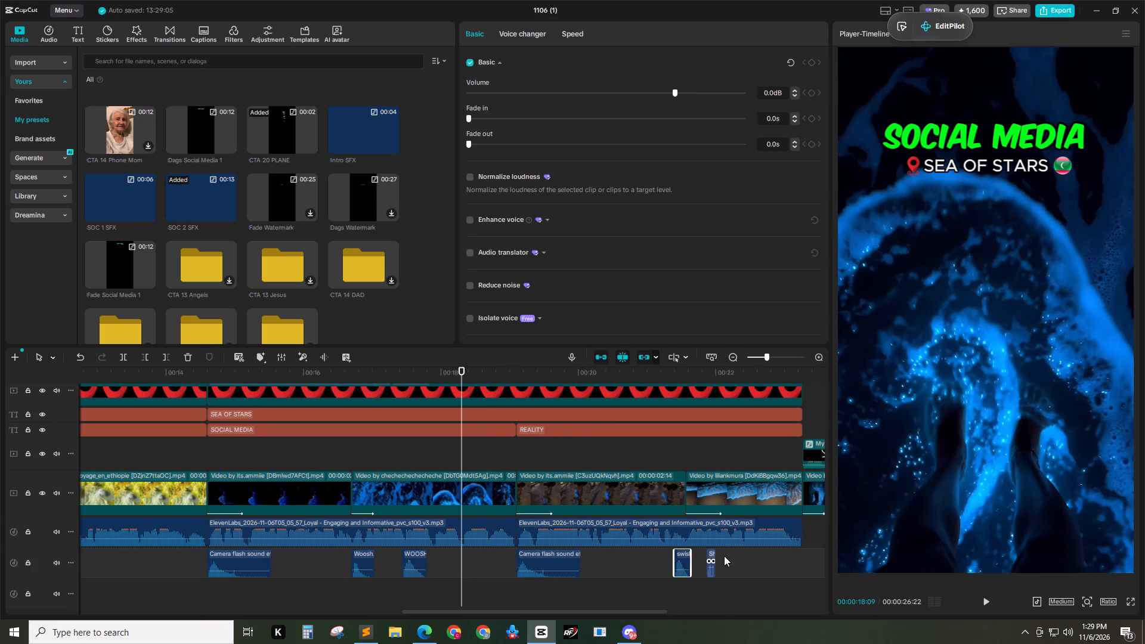
pyautogui.press('Delete')
pyautogui.click(711, 556)
pyautogui.moveTo(711, 552); pyautogui.dragTo(694, 551)
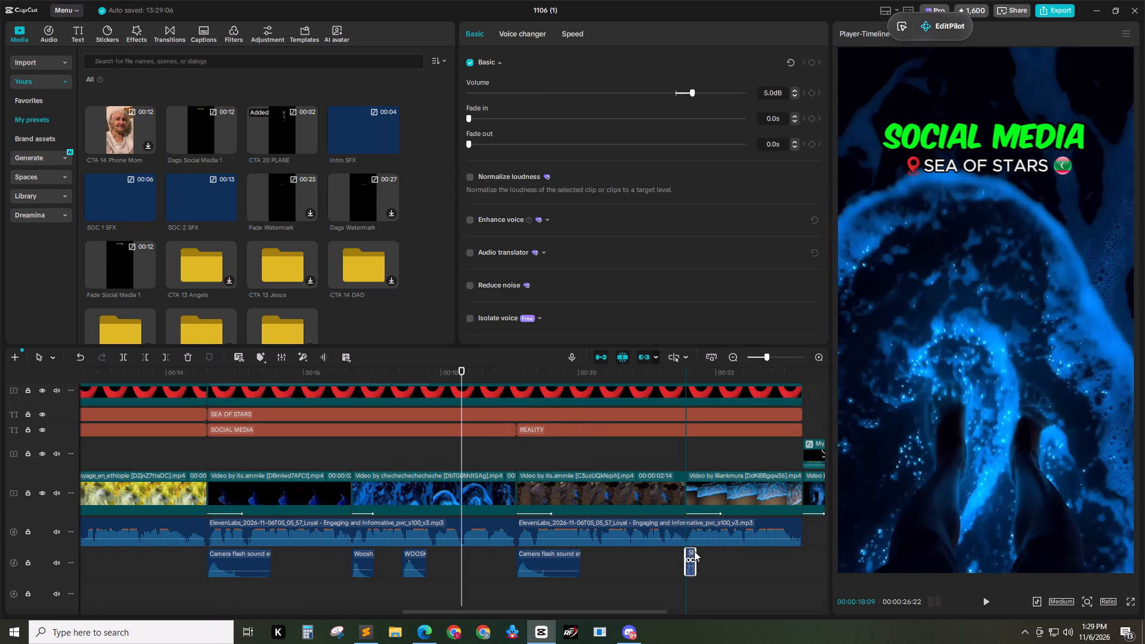
pyautogui.moveTo(694, 551); pyautogui.dragTo(692, 551)
# Delete the second WOOSH sound in the second SOCIAL MEDIA section and the Woosh sound over the closing plane overlay.
pyautogui.click(418, 563)
pyautogui.press('Delete')
pyautogui.click(363, 566)
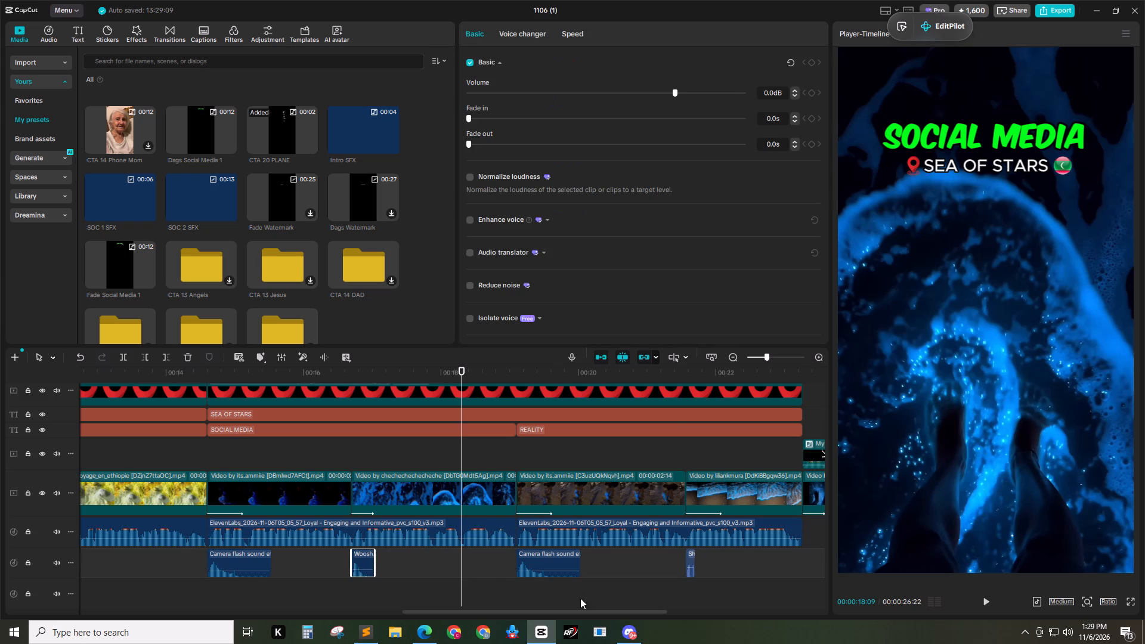
pyautogui.moveTo(578, 611); pyautogui.dragTo(651, 612)
pyautogui.click(651, 568)
pyautogui.press('Delete')
# Move the last mouse click sound to the start of the closing My presets1 overlay.
pyautogui.click(822, 566)
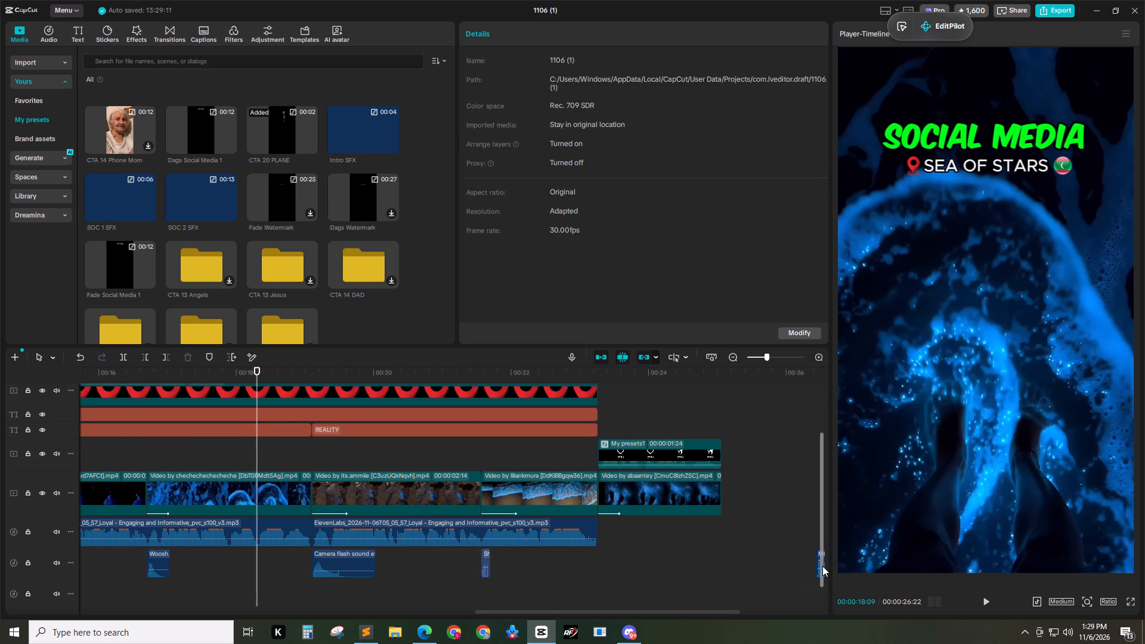
pyautogui.moveTo(715, 611); pyautogui.dragTo(744, 609)
pyautogui.click(740, 573)
pyautogui.moveTo(747, 555); pyautogui.dragTo(522, 556)
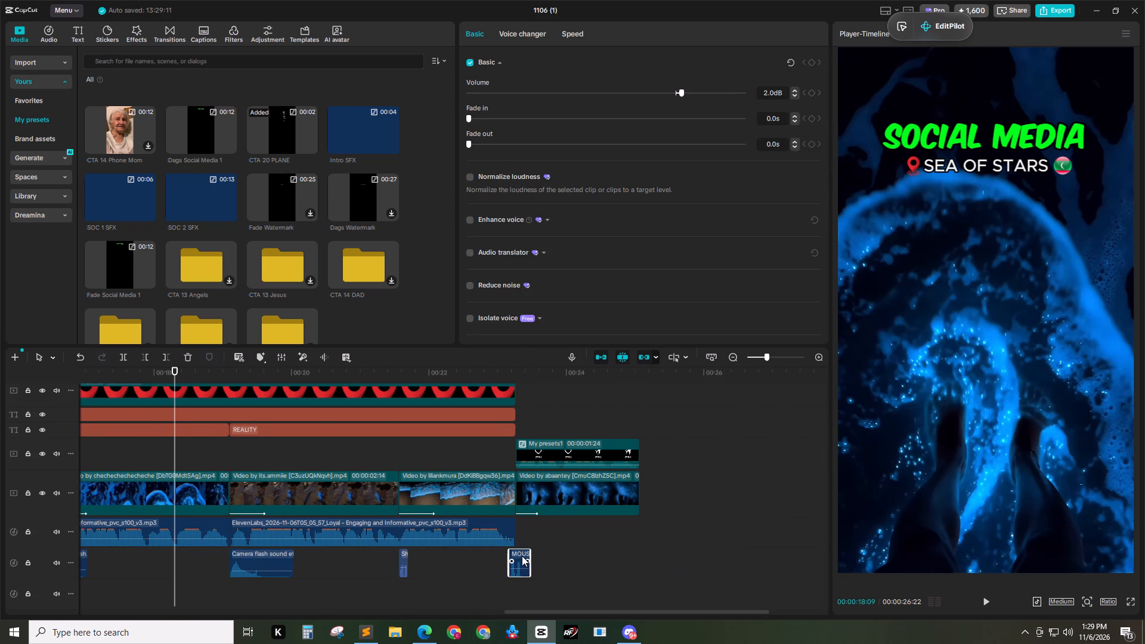
pyautogui.moveTo(522, 556); pyautogui.dragTo(532, 558)
# Import the Empire of the Sun MP3 from VERSUS NICHE ASSETS and place it on a new audio track at the video's start.
pyautogui.moveTo(531, 373); pyautogui.dragTo(0, 454)
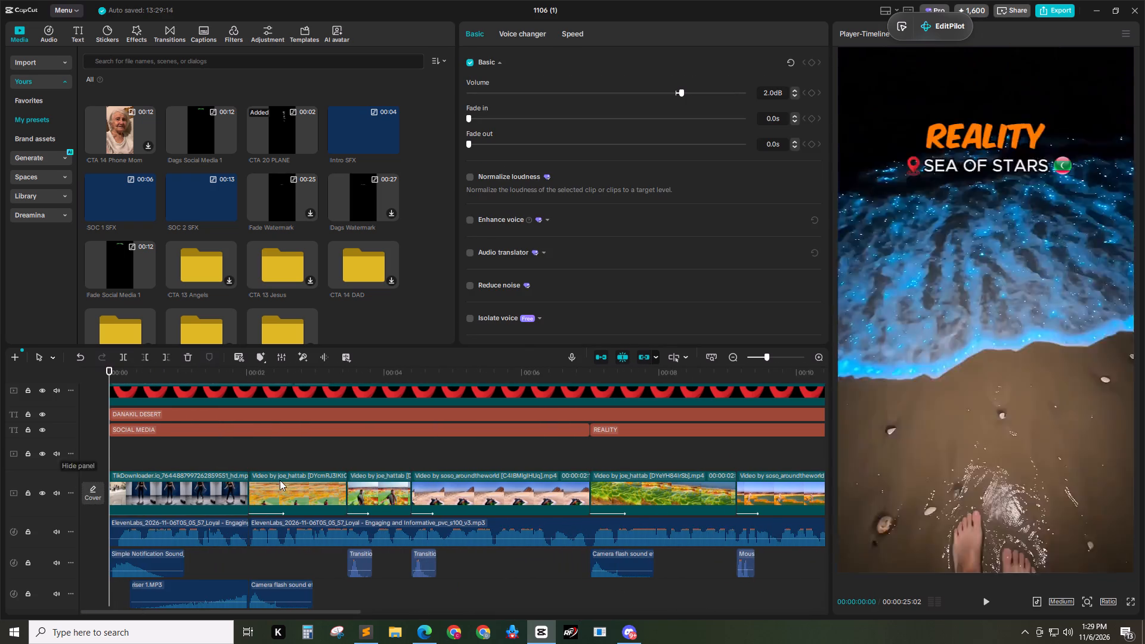
pyautogui.scroll(-4, 460, 478)
pyautogui.hotkey('ctrl', 'i')
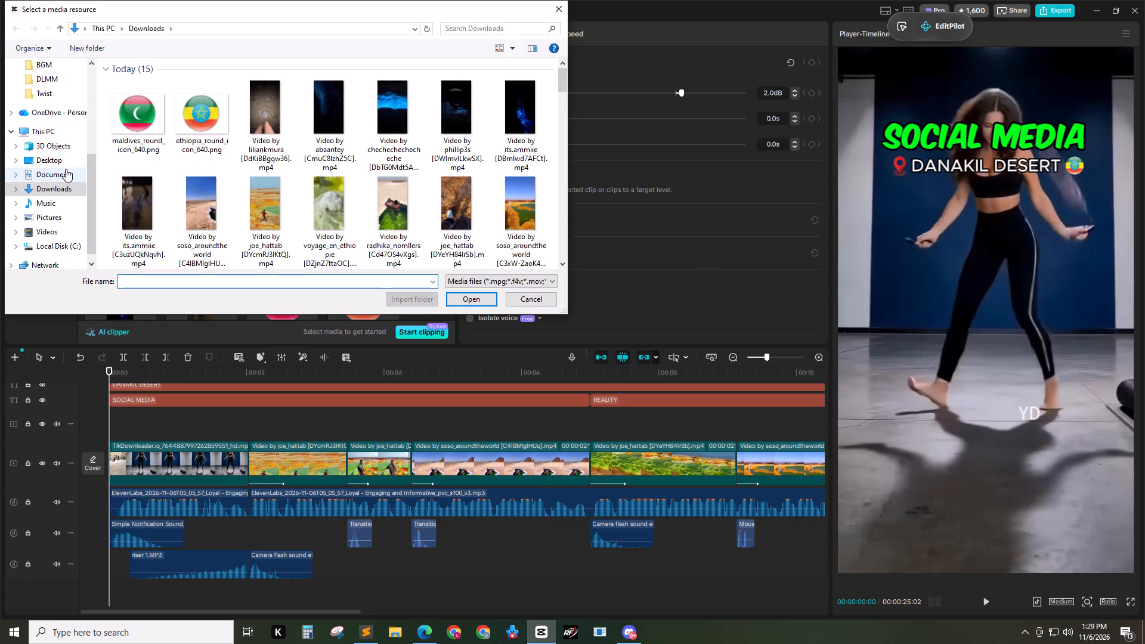
pyautogui.scroll(2, 66, 169)
pyautogui.click(63, 69)
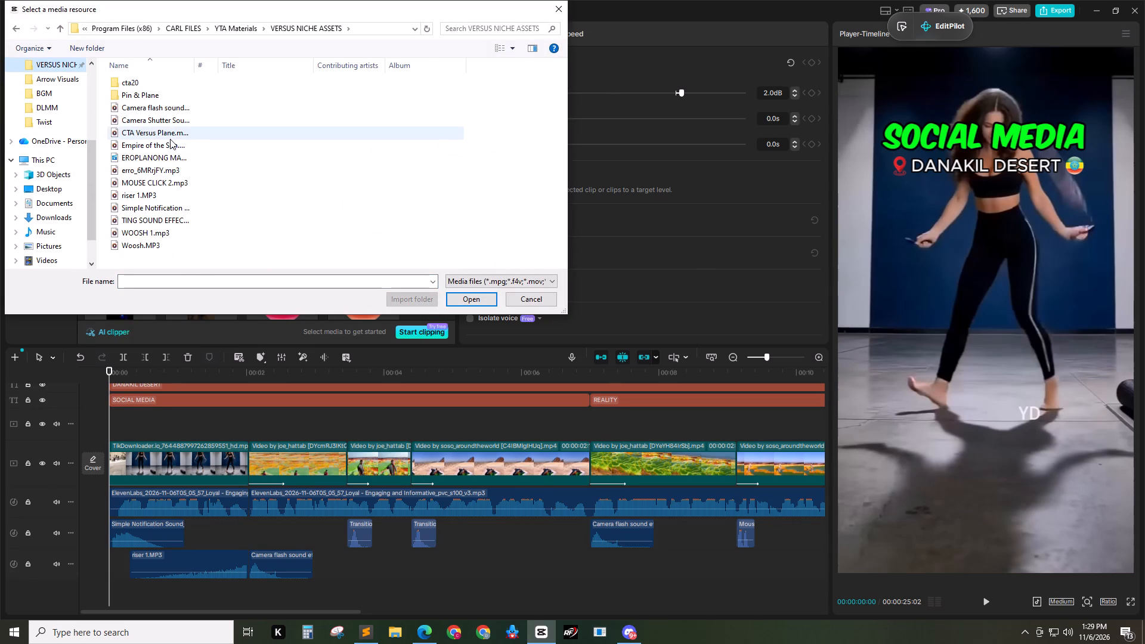
pyautogui.click(172, 143)
pyautogui.click(479, 301)
pyautogui.moveTo(112, 276); pyautogui.dragTo(86, 609)
# Trim the Empire of the Sun music to the end of the video at 00:00:25:02.
pyautogui.tripleClick(730, 364)
pyautogui.click(547, 402)
pyautogui.moveTo(560, 380); pyautogui.dragTo(546, 375)
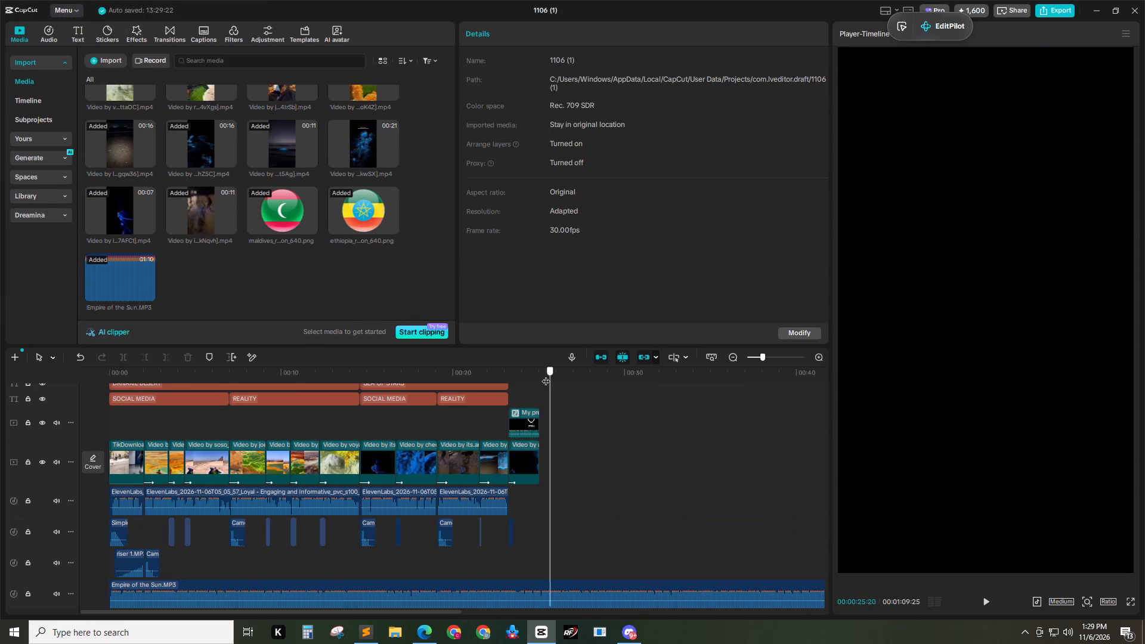
pyautogui.moveTo(546, 375); pyautogui.dragTo(537, 375)
pyautogui.click(507, 591)
pyautogui.press('w')
# Set the Empire of the Sun music volume to -18 dB.
pyautogui.click(770, 90)
pyautogui.hotkey('ctrl', 'a')
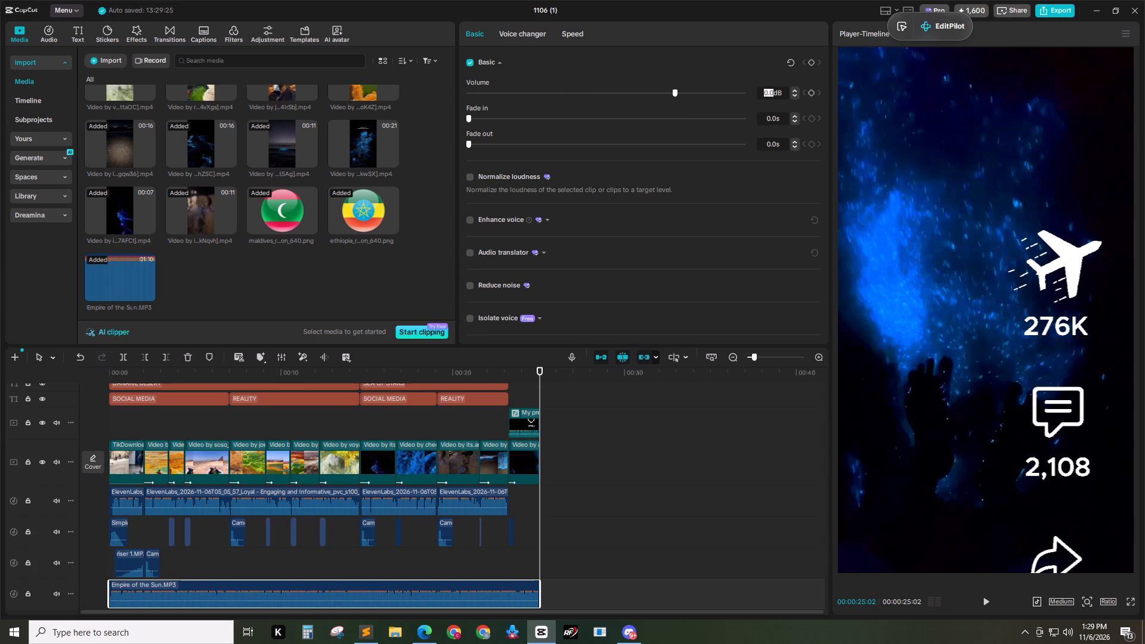
pyautogui.write('-18')
pyautogui.press('Return')
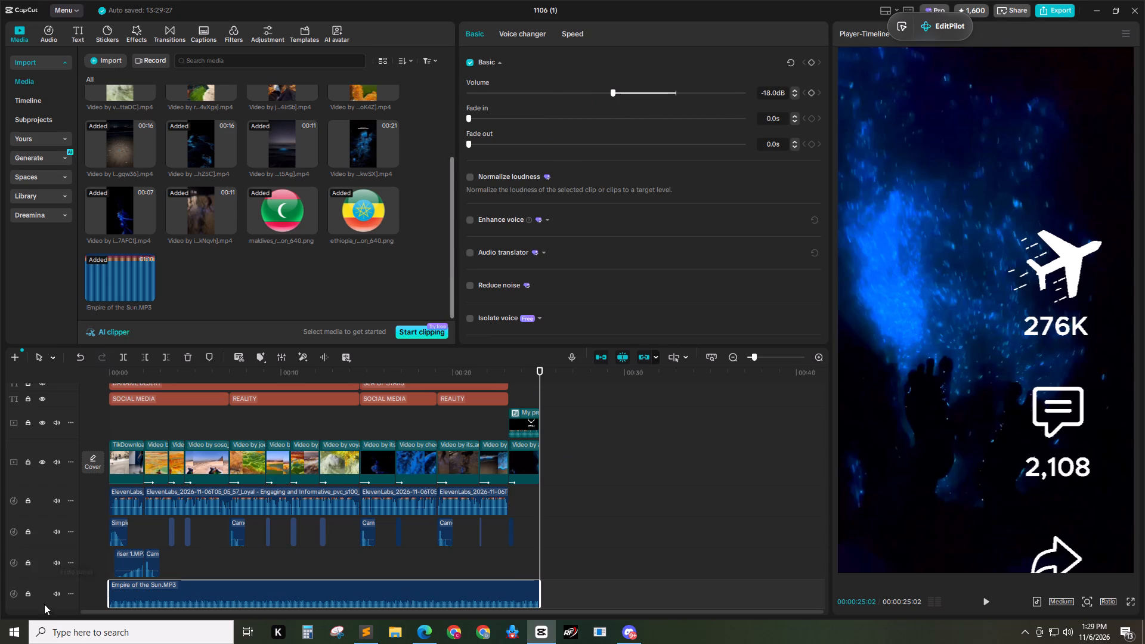
# Mute the music track and the two sound-effects tracks.
pyautogui.click(55, 595)
pyautogui.click(55, 562)
pyautogui.click(55, 534)
# Add the favorite 4K filter above all tracks from the video's start and extend it to the end of the video.
pyautogui.scroll(5, 160, 507)
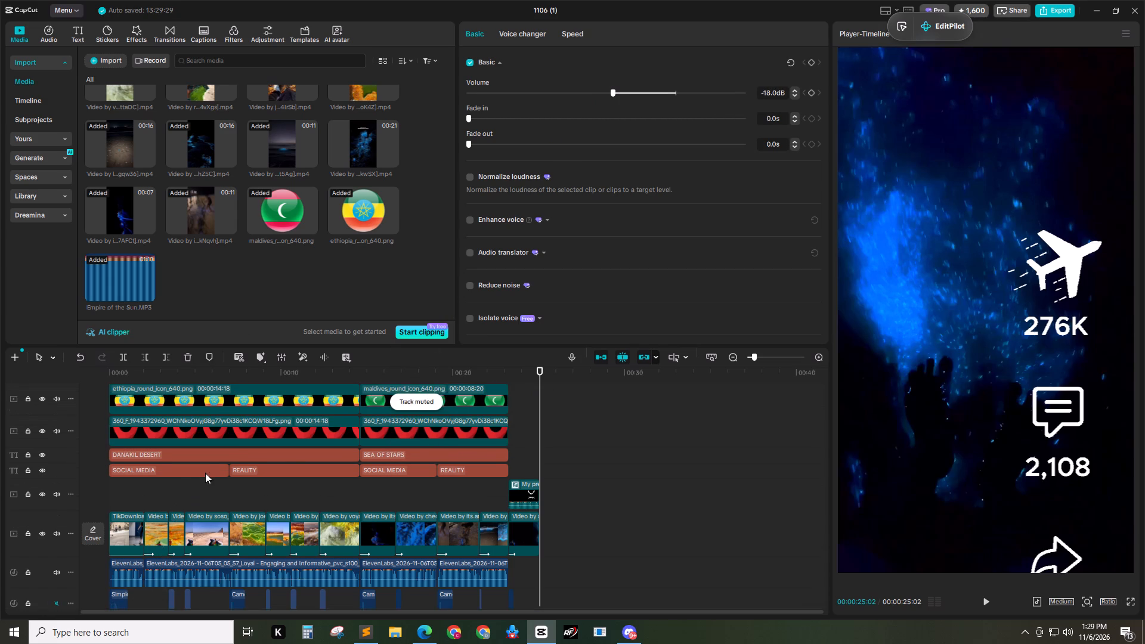
pyautogui.scroll(2, 205, 473)
pyautogui.click(230, 32)
pyautogui.click(31, 75)
pyautogui.tripleClick(32, 67)
pyautogui.doubleClick(33, 67)
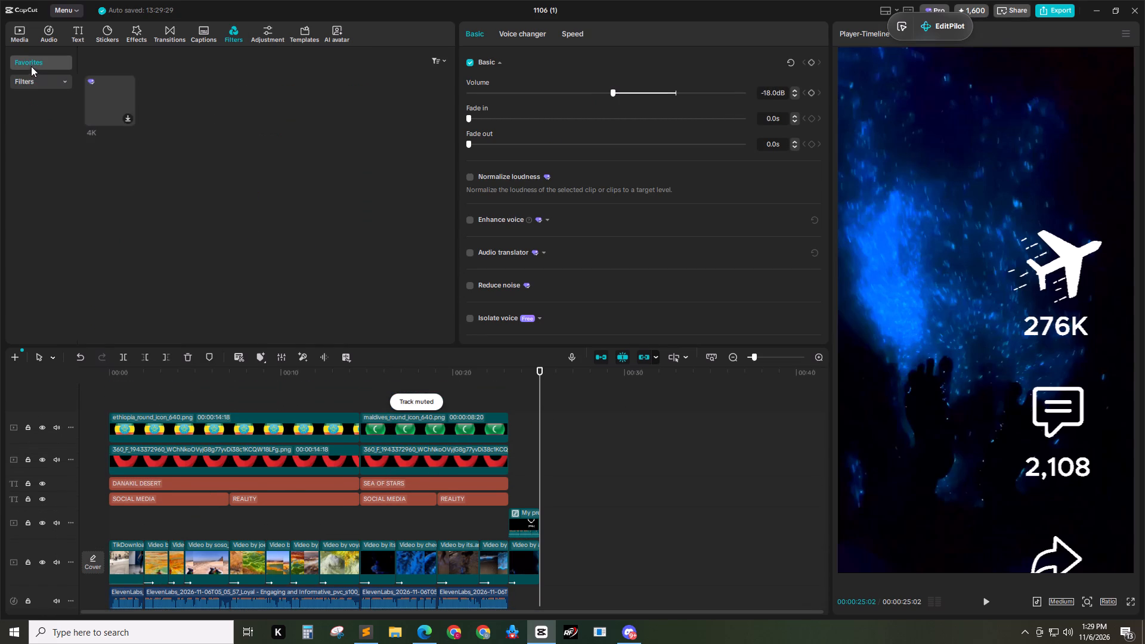
pyautogui.moveTo(107, 105); pyautogui.dragTo(18, 414)
pyautogui.moveTo(162, 417); pyautogui.dragTo(556, 445)
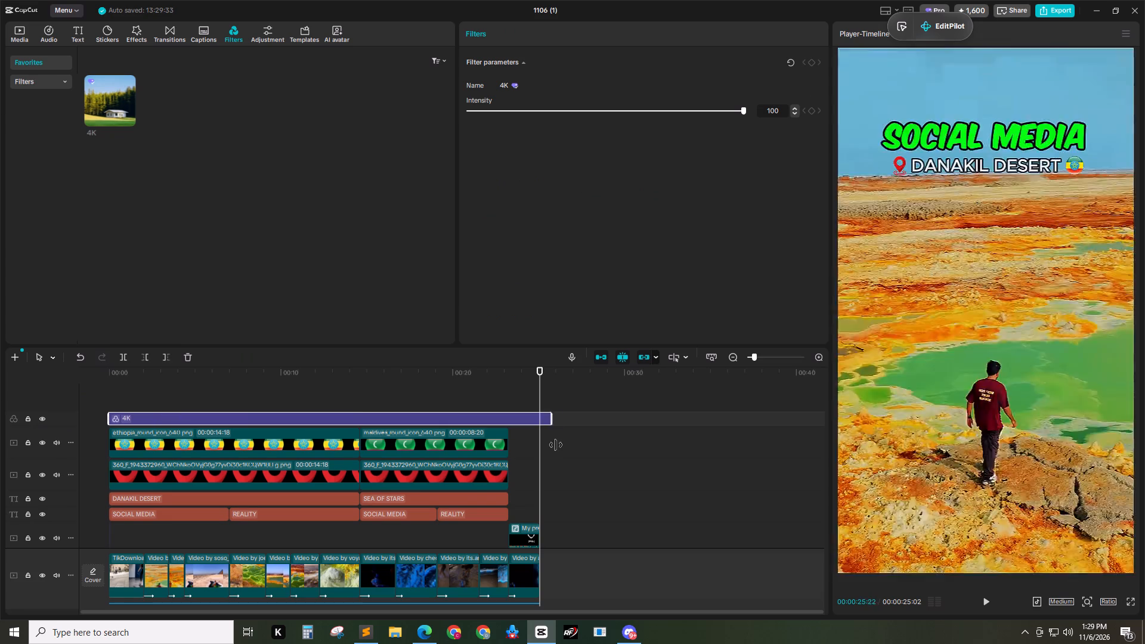
pyautogui.moveTo(556, 445); pyautogui.dragTo(540, 444)
# Combine the 4K filter, flags, pins, titles, closing overlay, video clips and voiceover into one compound clip.
pyautogui.scroll(-3, 570, 463)
pyautogui.moveTo(583, 562); pyautogui.dragTo(59, 339)
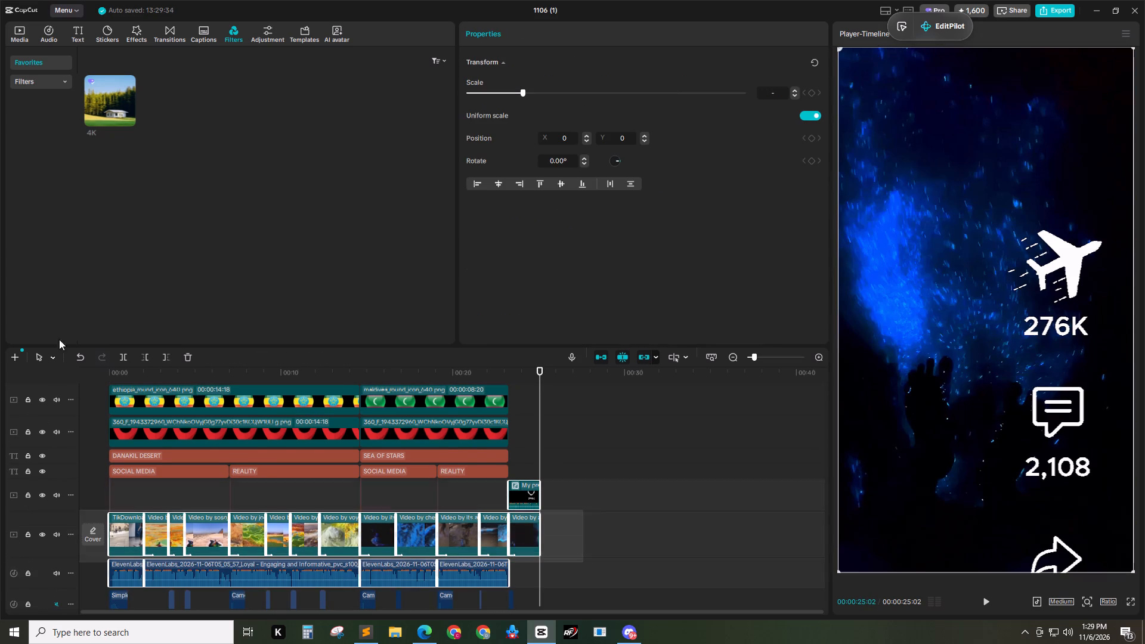
pyautogui.moveTo(59, 339); pyautogui.dragTo(53, 206)
pyautogui.rightClick(295, 436)
pyautogui.click(348, 436)
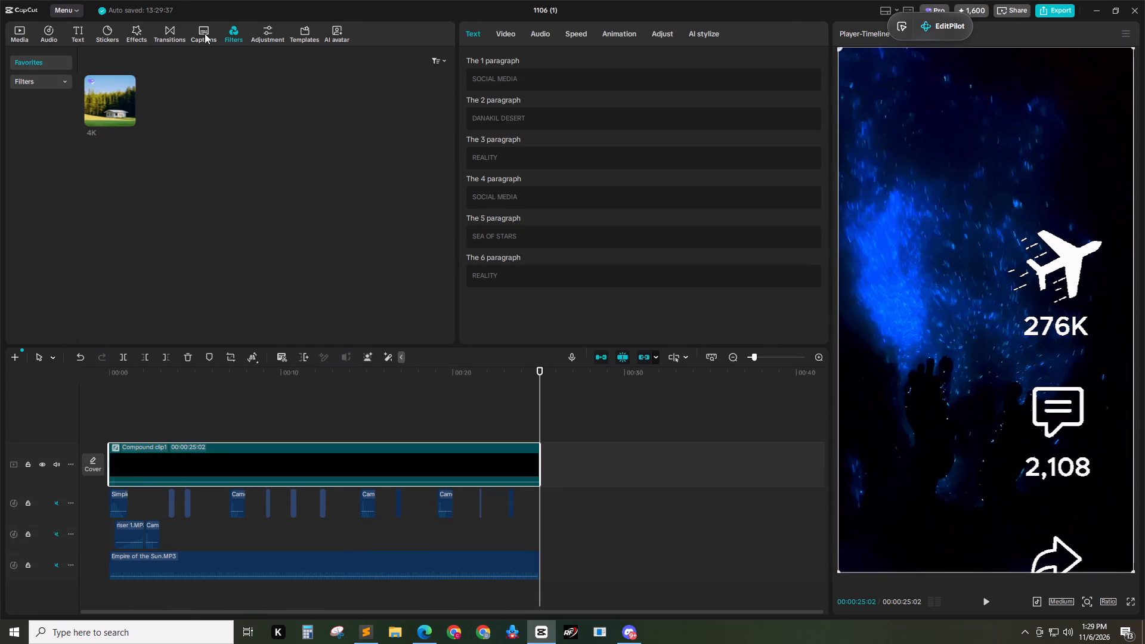
# Generate English auto captions for the video without bilingual captions.
pyautogui.click(205, 33)
pyautogui.click(432, 335)
# Switch to Sublime Text and add two new lines below the "VID 34 Script Fade:" heading in YTA SCRIPTS!.
pyautogui.click(422, 634)
pyautogui.click(374, 631)
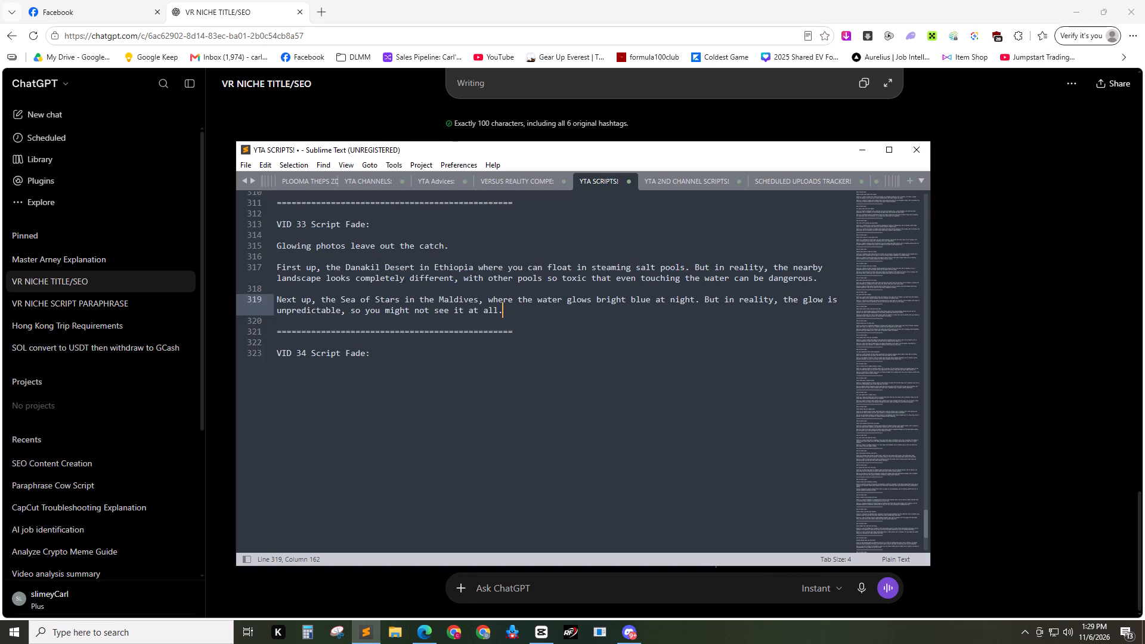
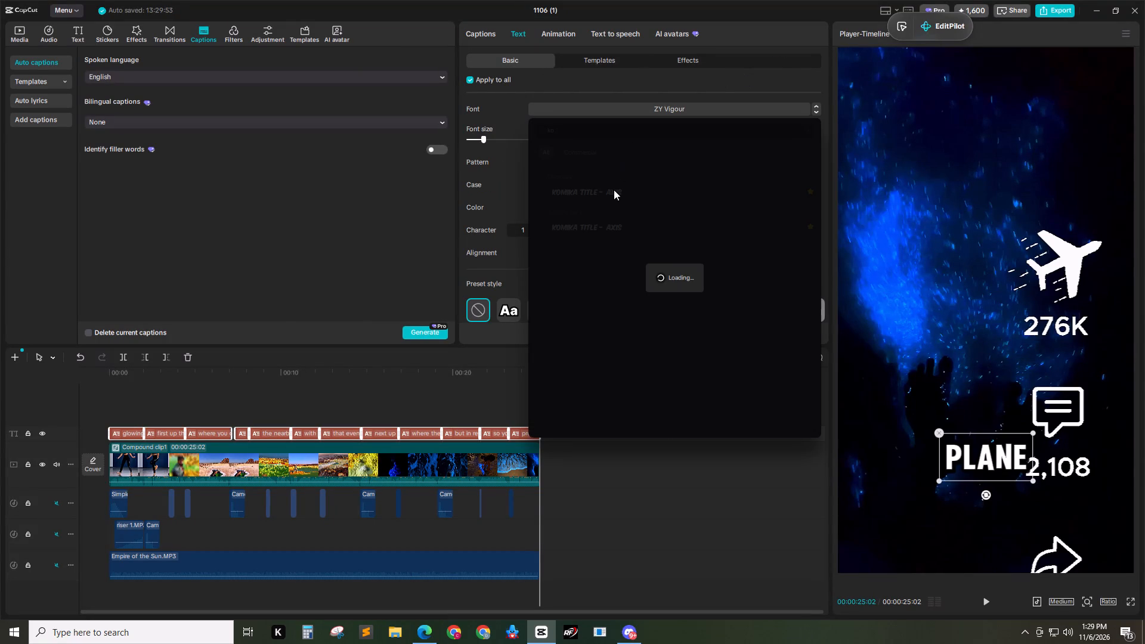
pyautogui.click(618, 191)
pyautogui.moveTo(803, 140); pyautogui.dragTo(747, 144)
pyautogui.write('13')
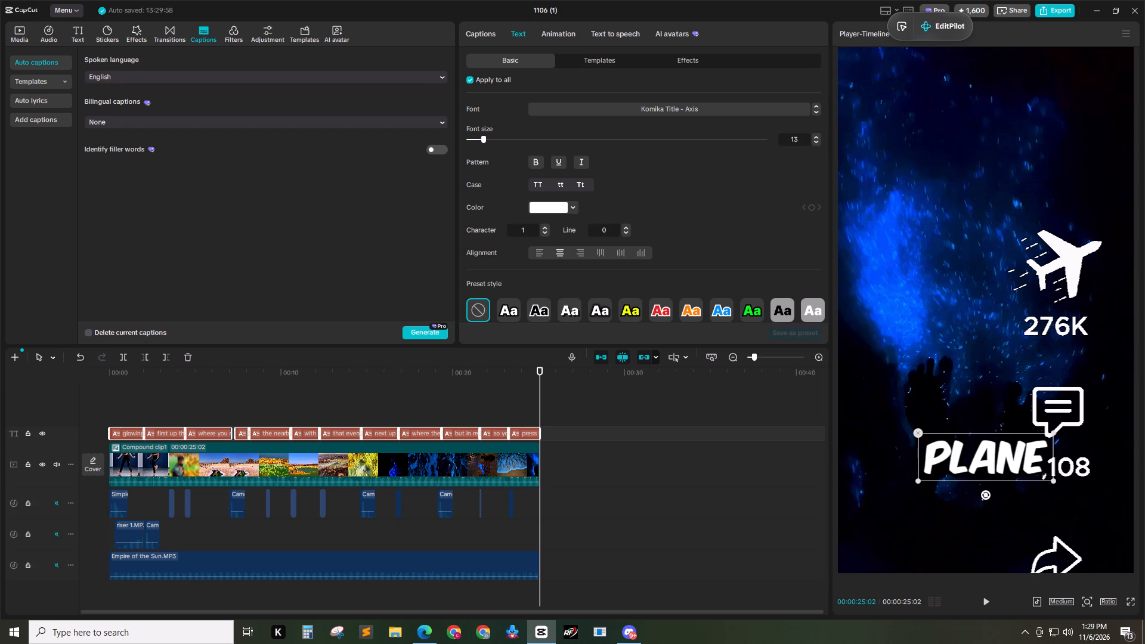
pyautogui.press('Return')
# Give the captions the white preset style with black outline and set their vertical position to -460.
pyautogui.click(515, 312)
pyautogui.scroll(-3, 627, 226)
pyautogui.moveTo(622, 285); pyautogui.dragTo(581, 287)
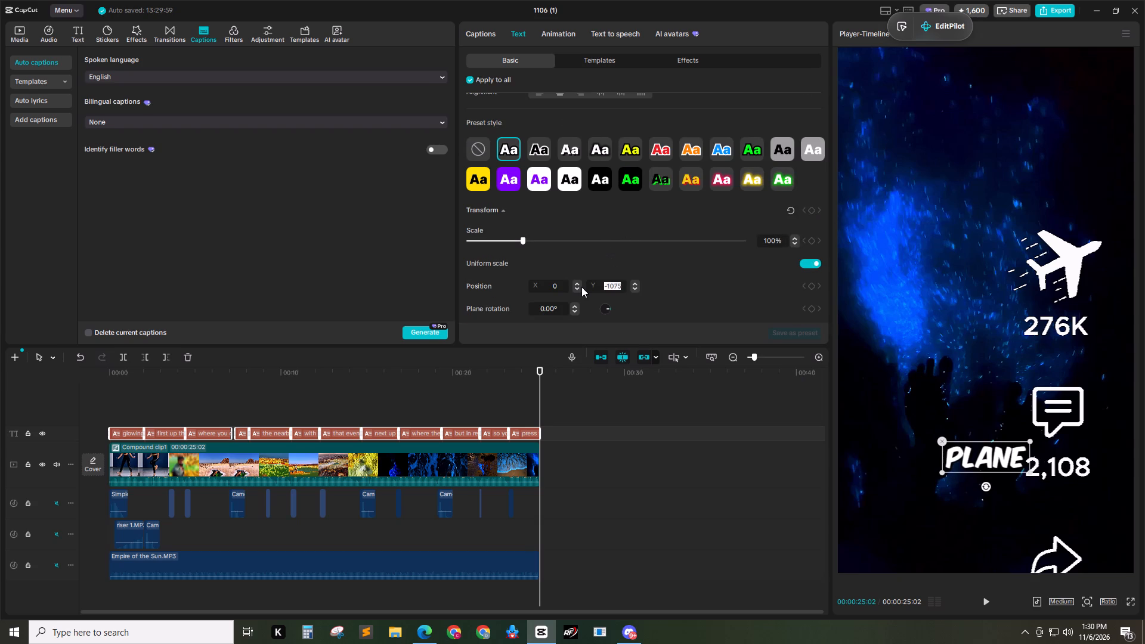
pyautogui.write('-460')
pyautogui.press('Return')
# Set the captions' opacity to 100% and their black stroke's thickness to 50.
pyautogui.scroll(-2, 646, 286)
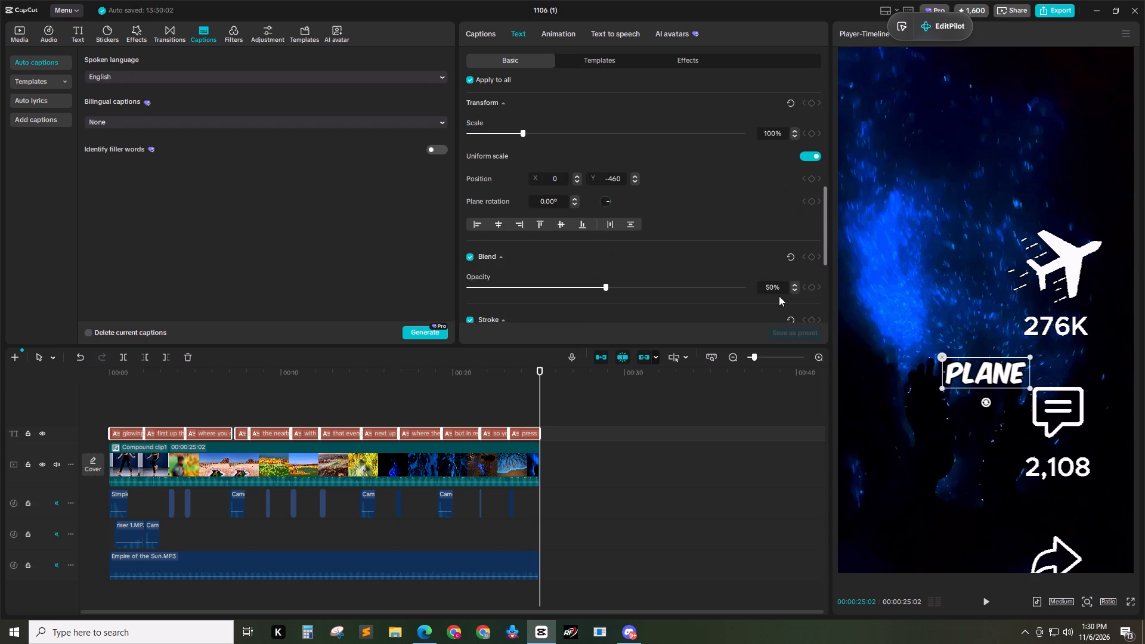
pyautogui.click(780, 288)
pyautogui.scroll(-2, 783, 286)
pyautogui.moveTo(782, 267); pyautogui.dragTo(711, 274)
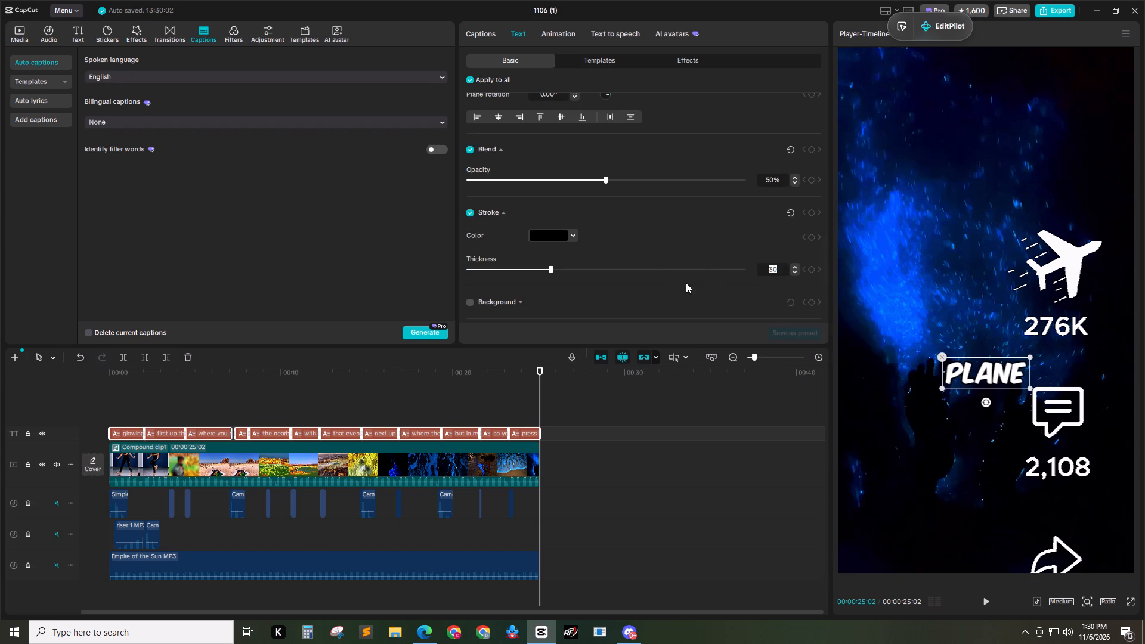
pyautogui.press('5')
pyautogui.press('0')
pyautogui.press('Return')
# Unmute the background music track and both sound effect tracks.
pyautogui.click(57, 565)
pyautogui.click(54, 541)
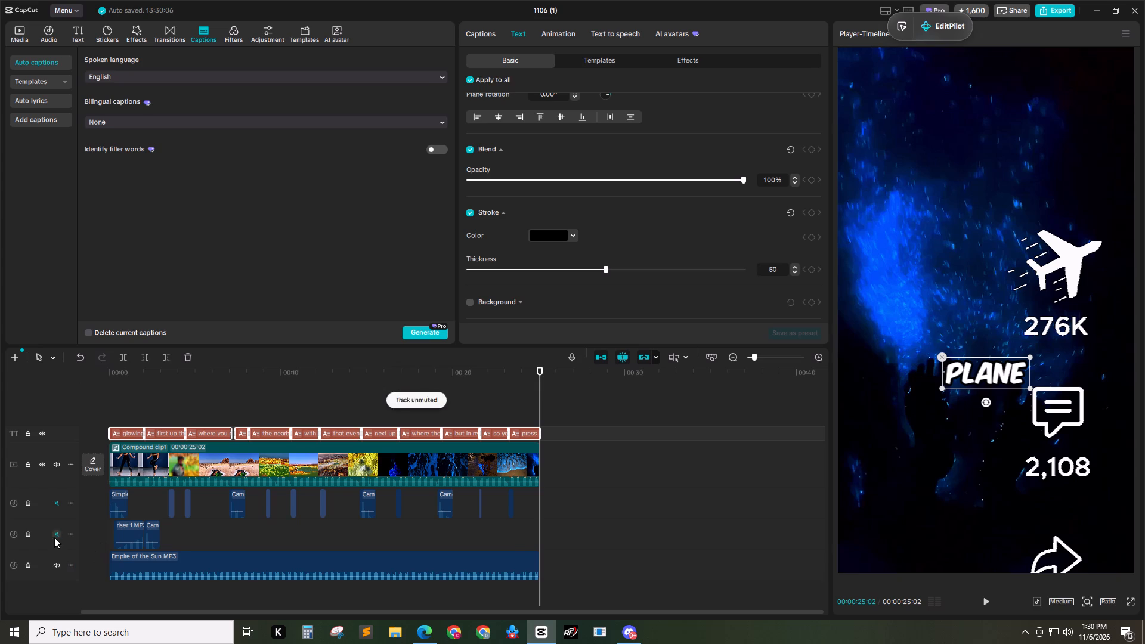
pyautogui.click(54, 533)
pyautogui.click(53, 505)
# Deselect the captions and play the video from the start to review captions and audio.
pyautogui.click(117, 411)
pyautogui.moveTo(131, 370); pyautogui.dragTo(63, 371)
pyautogui.press('space')
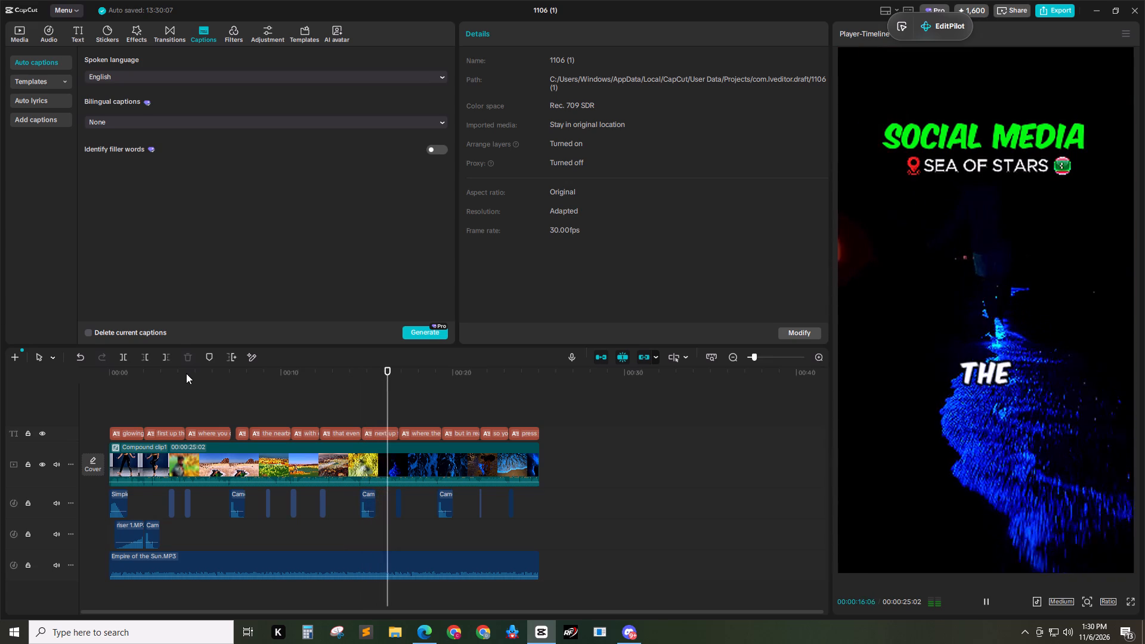
# Switch to File Explorer, open the CapCut Videos folder and copy the file name of fade vid 31 nov 8.mp4.
pyautogui.click(450, 631)
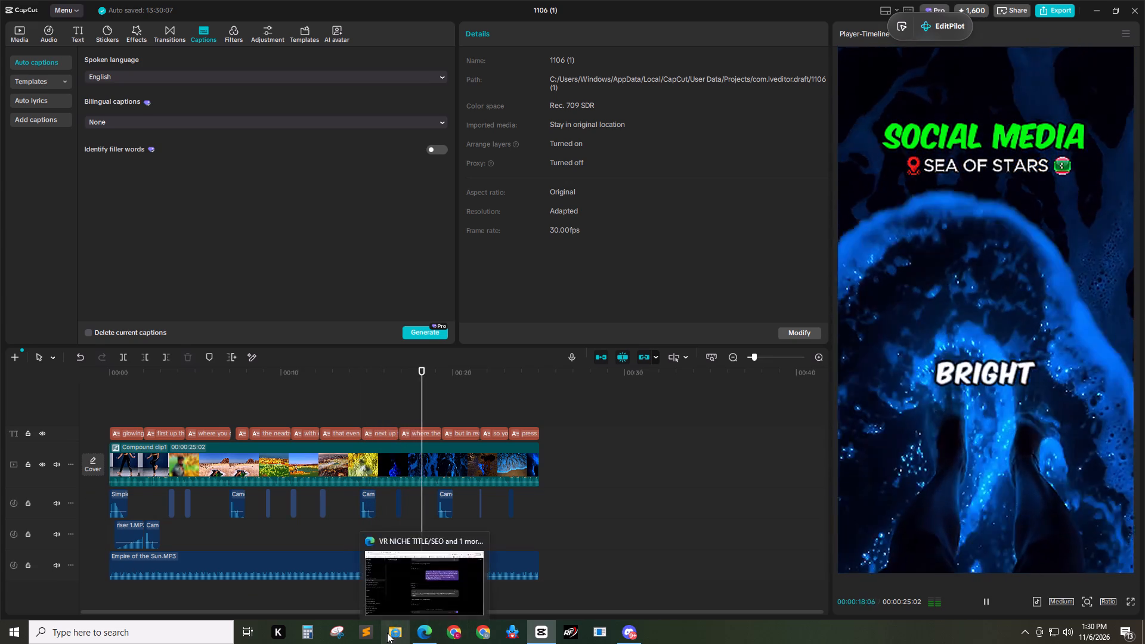
pyautogui.click(387, 633)
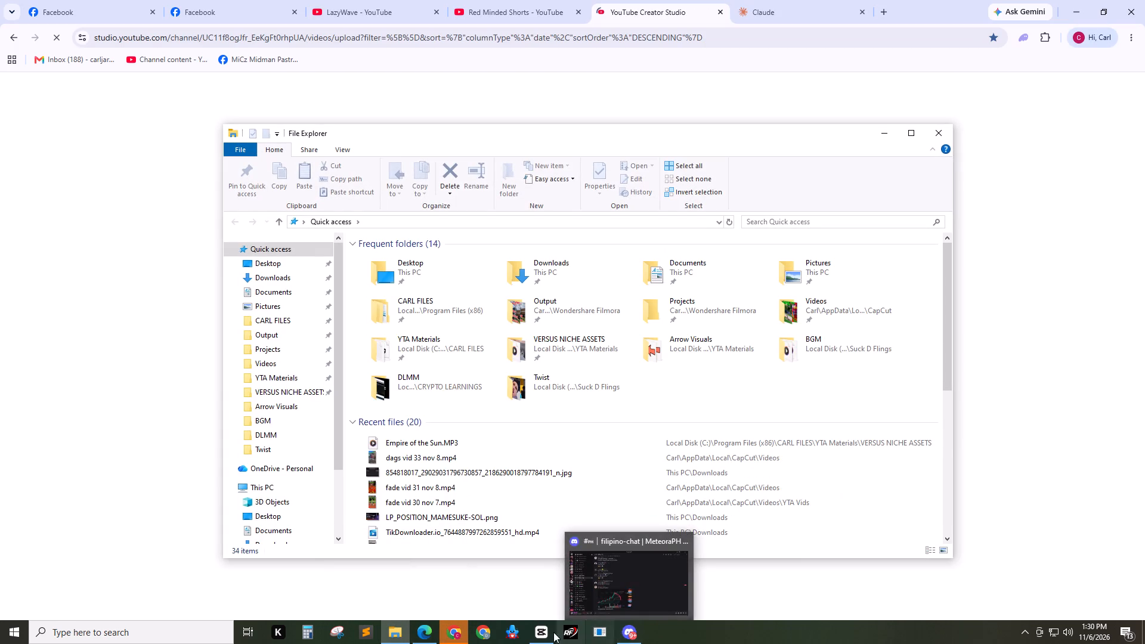
pyautogui.click(547, 632)
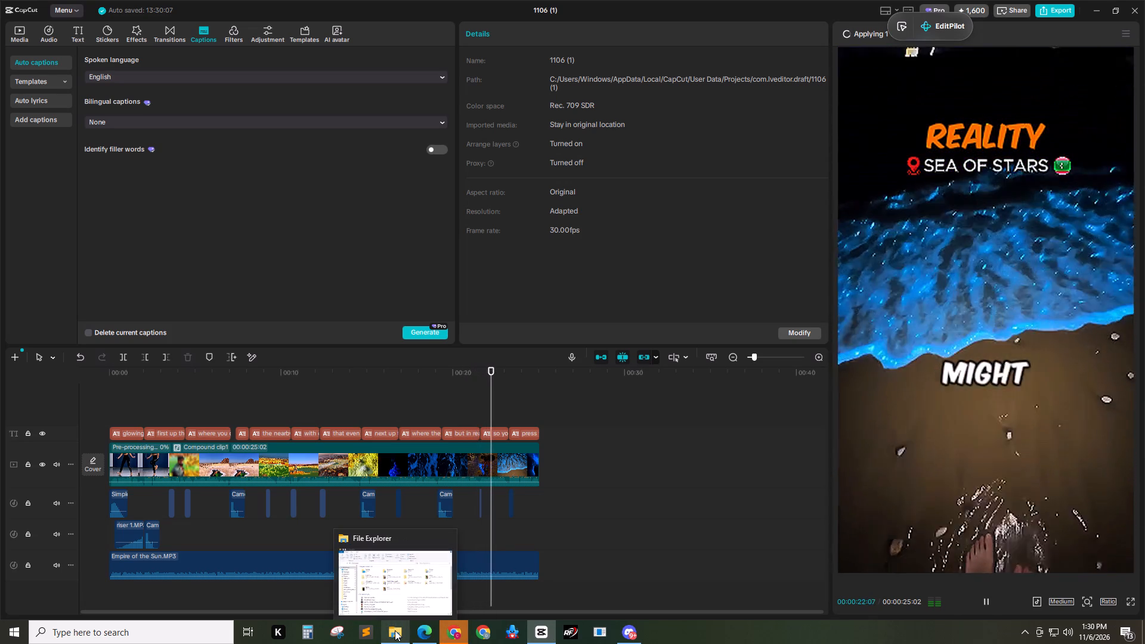
pyautogui.click(395, 630)
pyautogui.click(286, 365)
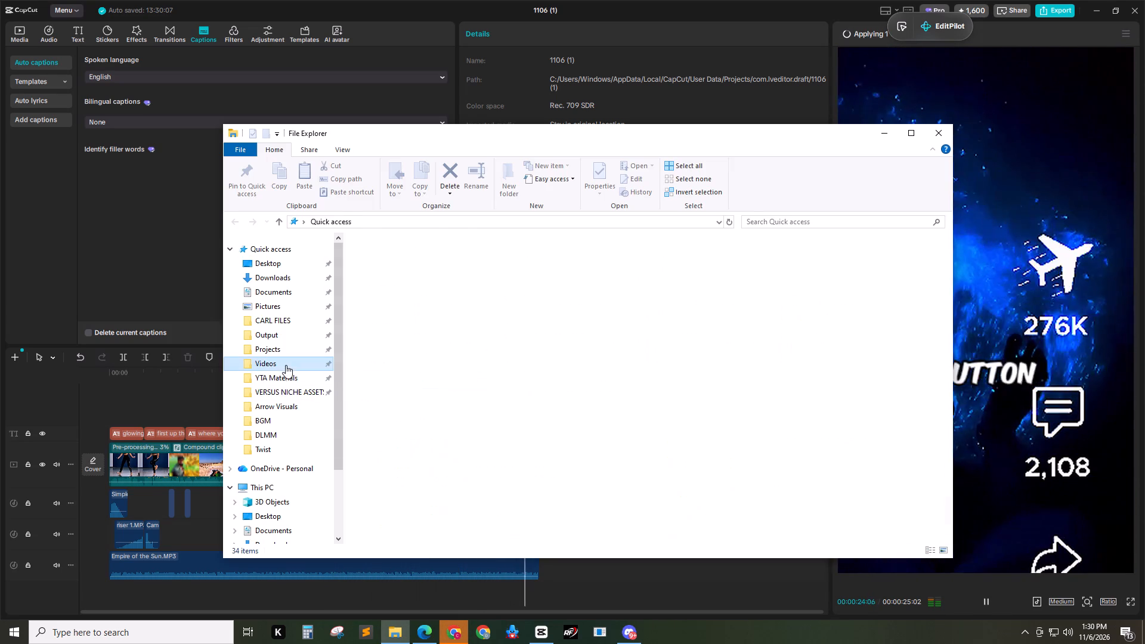
pyautogui.click(751, 343)
pyautogui.click(899, 276)
pyautogui.press('F2')
pyautogui.hotkey('ctrl', 'c')
pyautogui.click(886, 348)
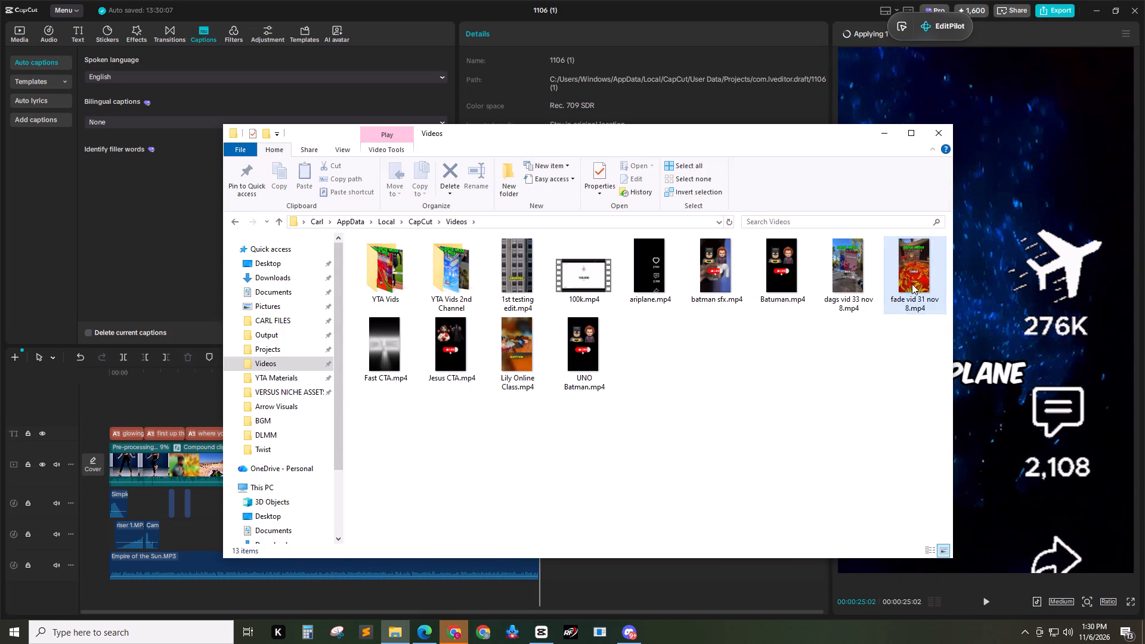
# Move fade vid 31 nov 8.mp4 into the YTA Vids folder and close File Explorer.
pyautogui.click(912, 283)
pyautogui.moveTo(914, 275); pyautogui.dragTo(394, 283)
pyautogui.click(939, 135)
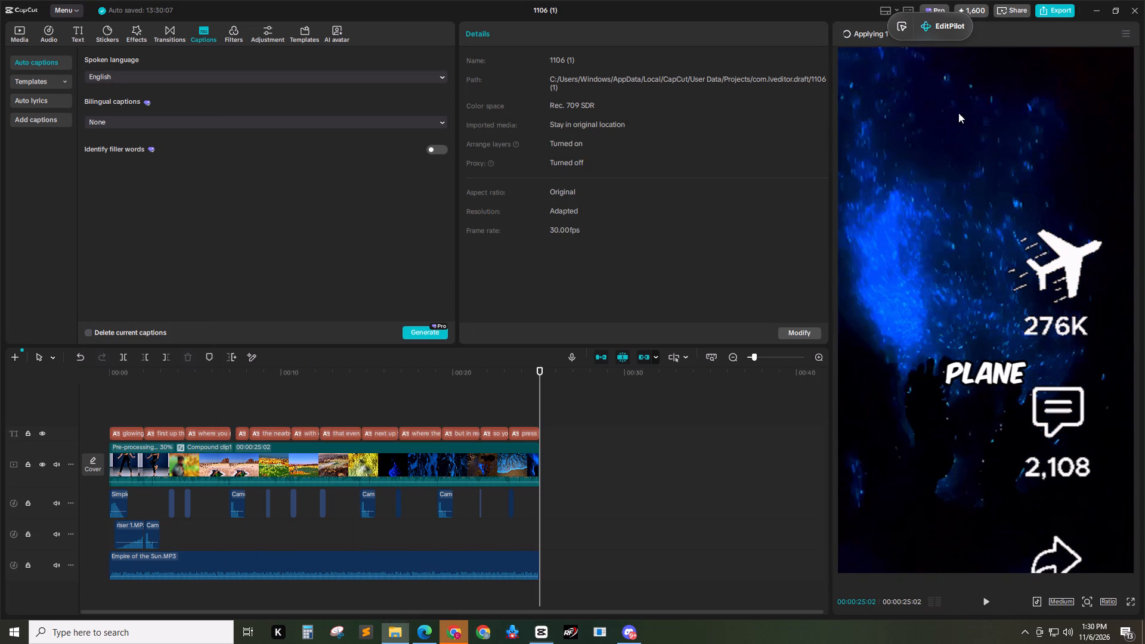
# Open the project's export settings and name the exported video "fade vid 32 nov 9", reusing the copied file name.
pyautogui.click(1052, 8)
pyautogui.click(666, 177)
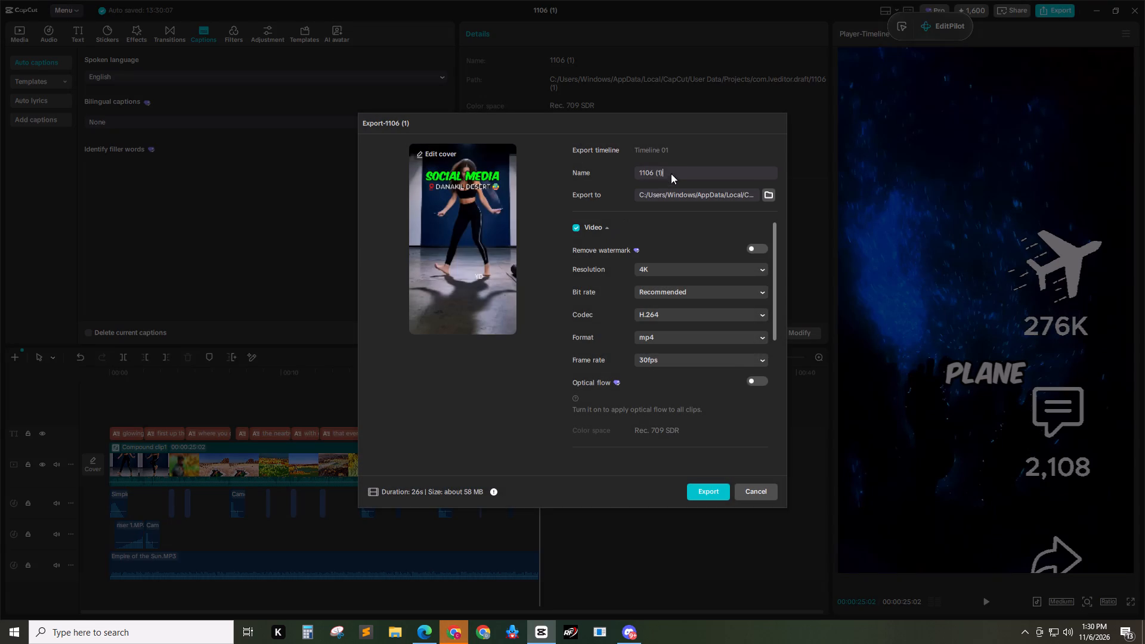
pyautogui.hotkey('ctrl', 'a')
pyautogui.hotkey('ctrl', 'v')
pyautogui.click(671, 172)
pyautogui.press('Right')
pyautogui.press('BackSpace')
pyautogui.press('2')
pyautogui.click(710, 170)
pyautogui.press('BackSpace')
pyautogui.press('9')
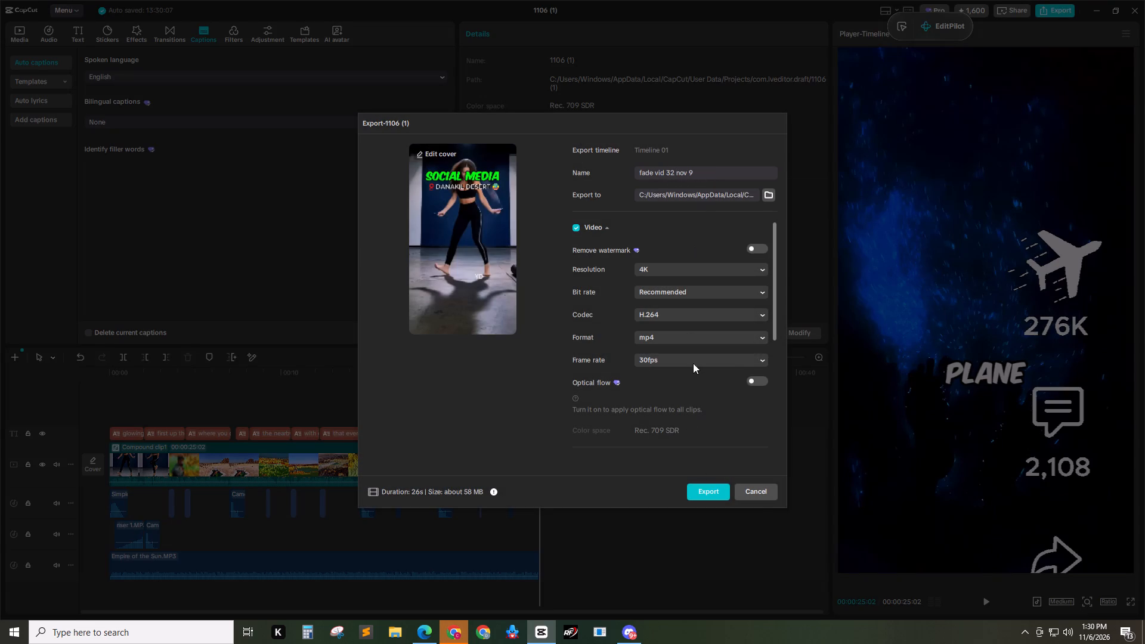
# Choose the export frame rate and start exporting fade vid 32 nov 9.
pyautogui.click(693, 363)
pyautogui.click(674, 497)
pyautogui.click(707, 490)
# Check the VR NICHE TITLE/SEO window in Edge and return to the YouTube Studio channel content page in Chrome.
pyautogui.click(453, 626)
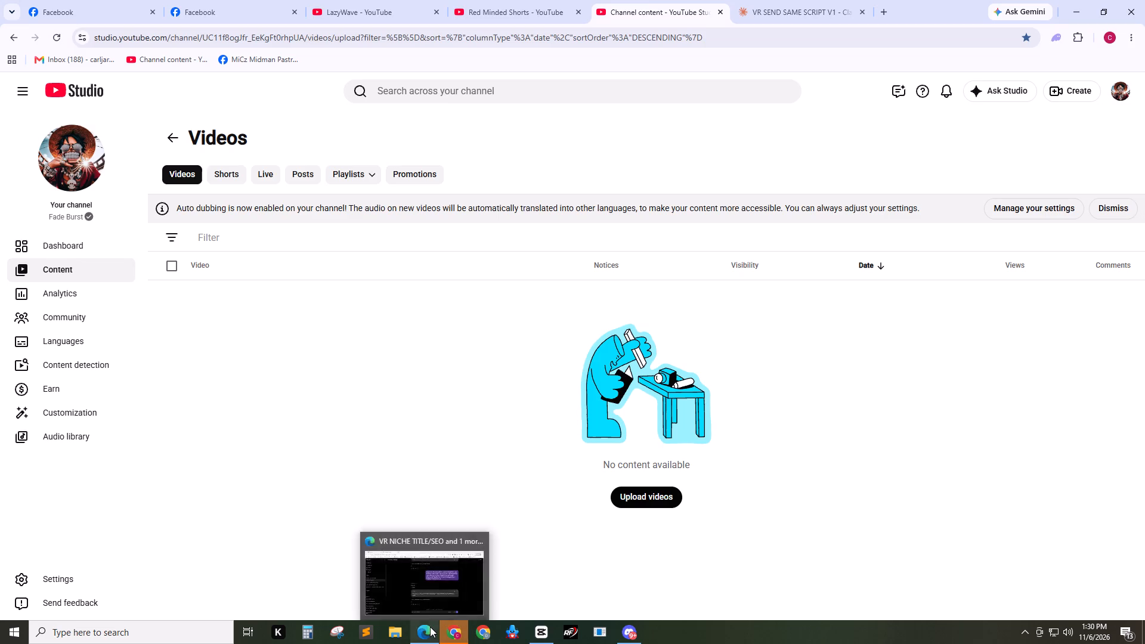
pyautogui.click(430, 627)
pyautogui.click(861, 388)
pyautogui.click(451, 633)
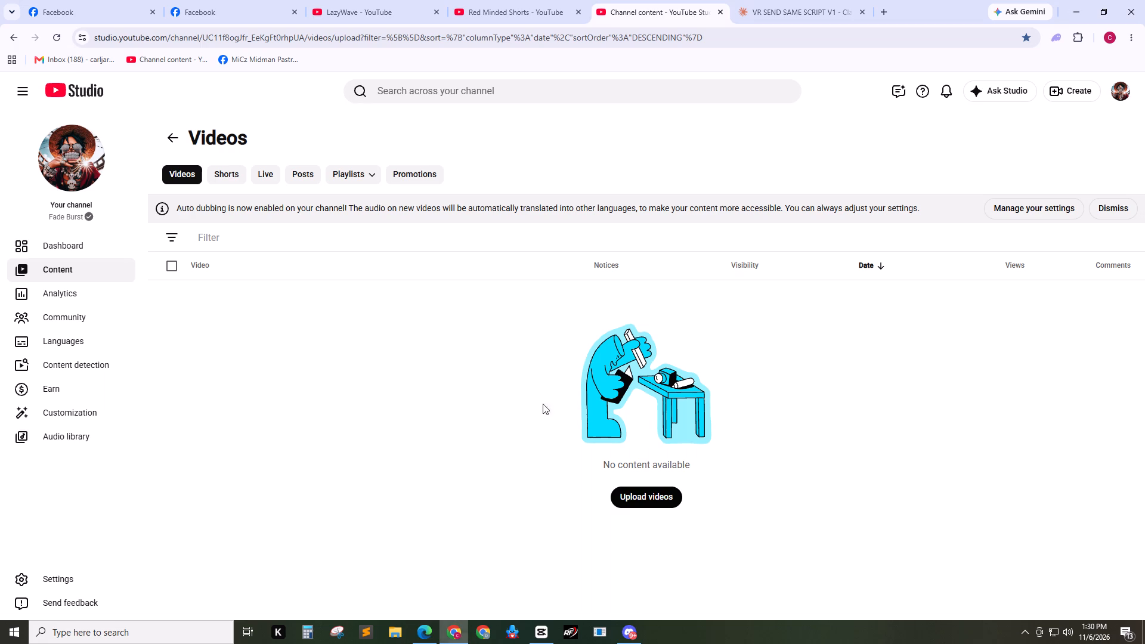
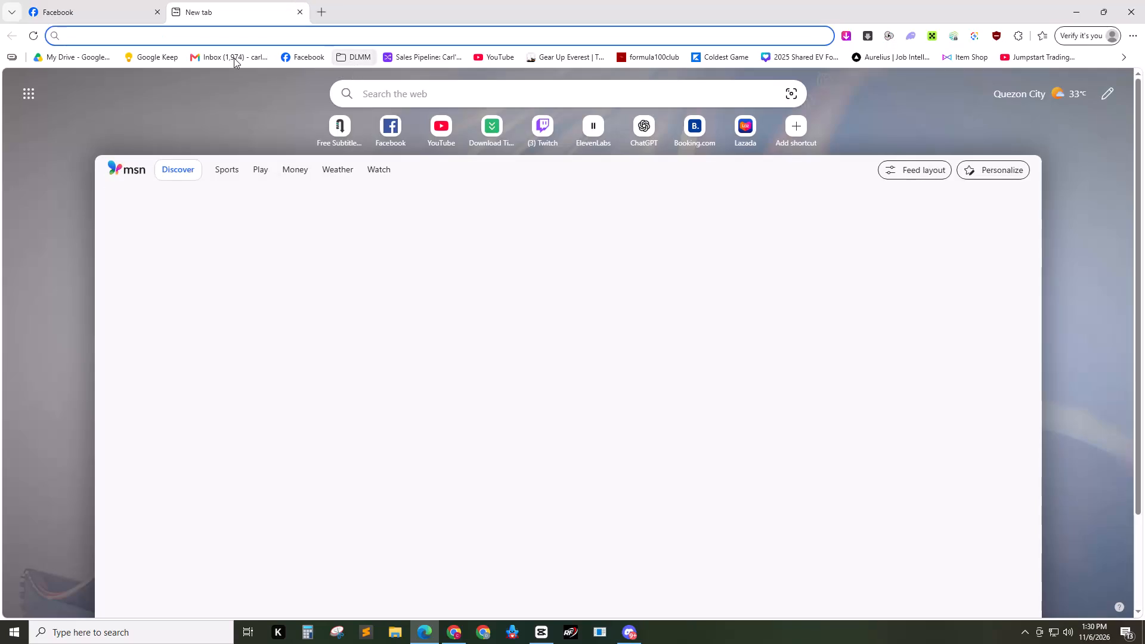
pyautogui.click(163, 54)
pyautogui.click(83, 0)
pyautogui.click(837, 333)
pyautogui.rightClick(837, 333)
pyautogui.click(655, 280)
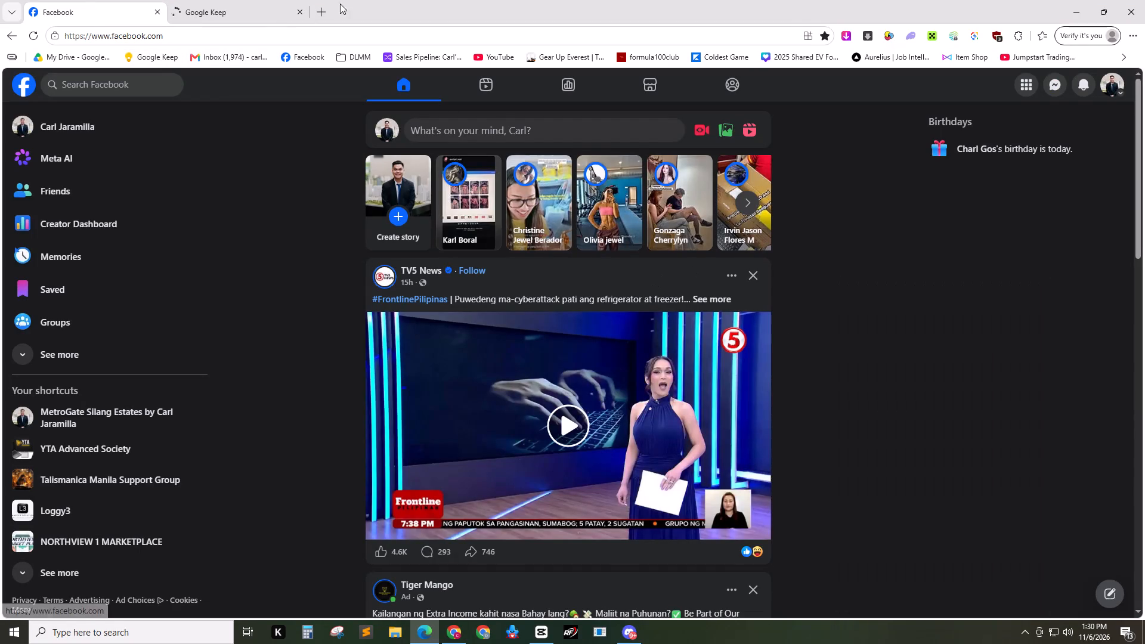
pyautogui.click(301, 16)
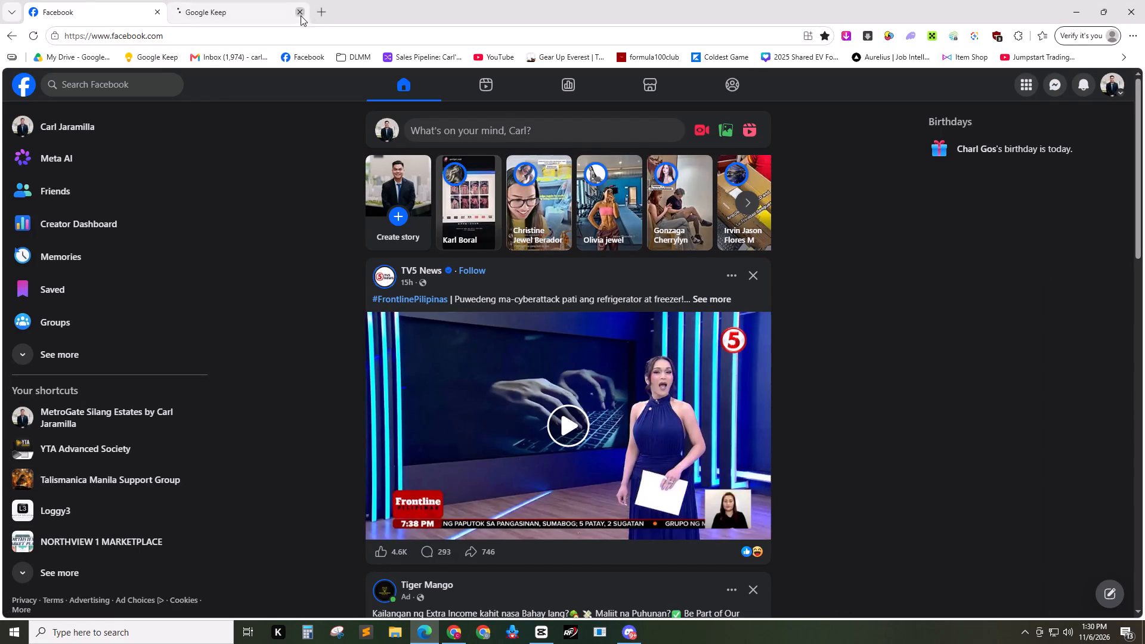
# Switch to Chrome to view the YouTube Studio channel content page, and return to CapCut to check the export.
pyautogui.click(460, 631)
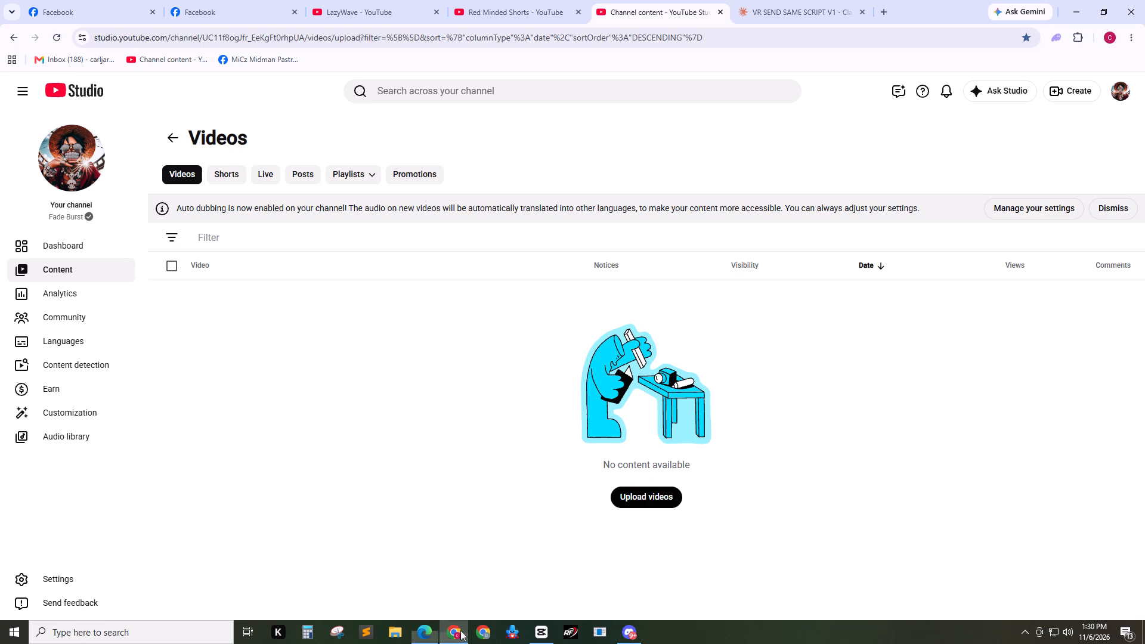
pyautogui.click(531, 633)
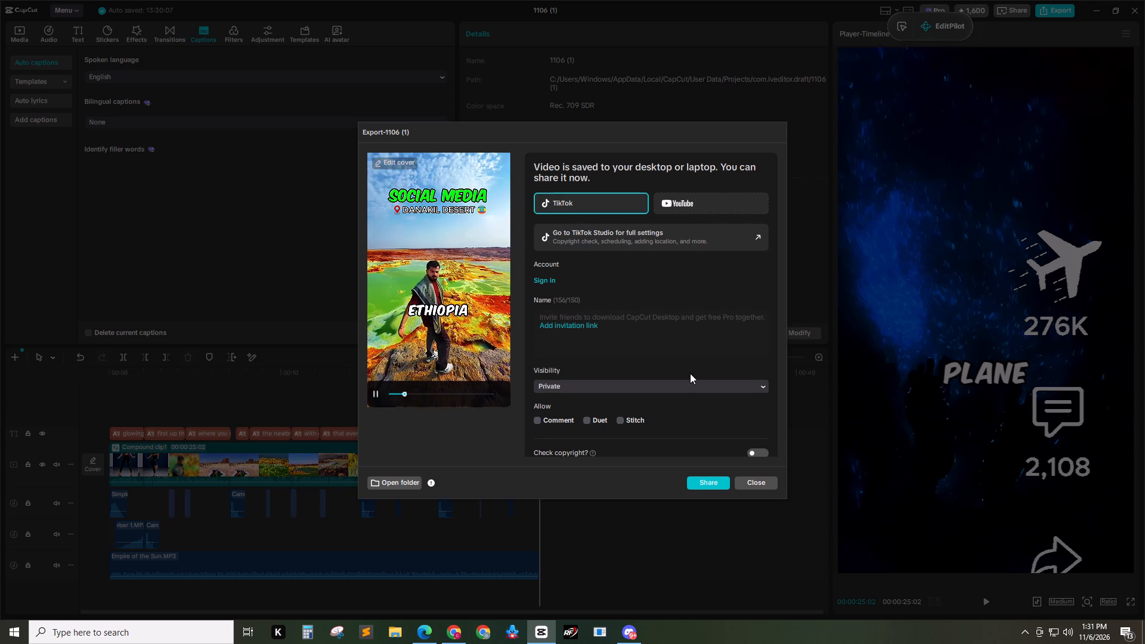
# Dismiss the finished export window and close the 1106 (1) project to return to the home screen.
pyautogui.click(762, 481)
pyautogui.click(1141, 5)
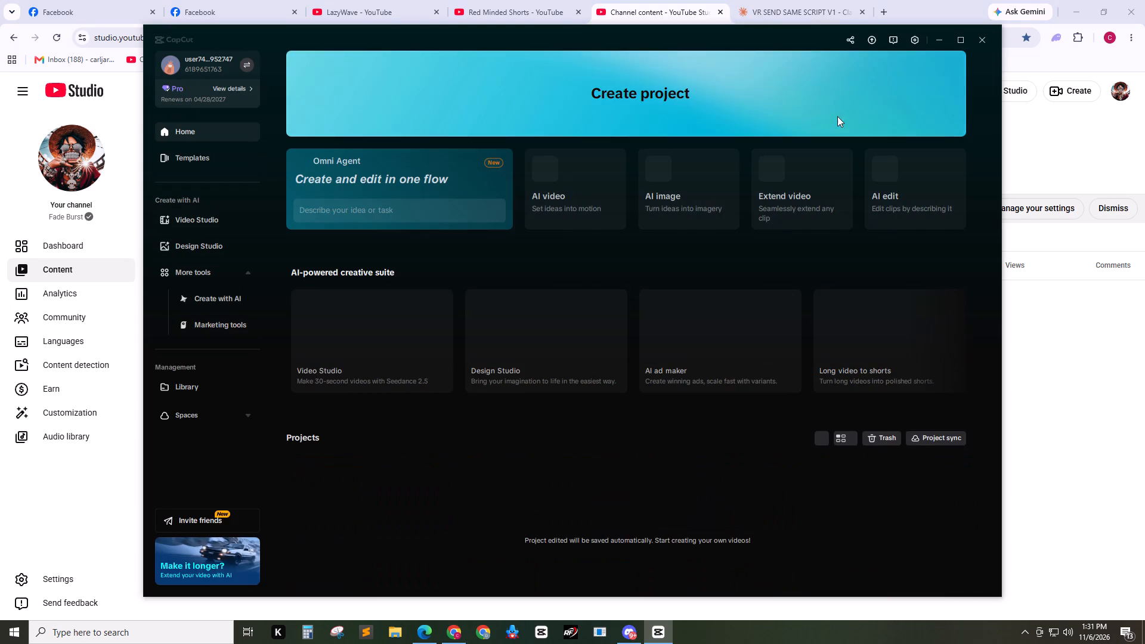
# Open the application's draft settings and clear the cache files.
pyautogui.click(919, 38)
pyautogui.click(922, 54)
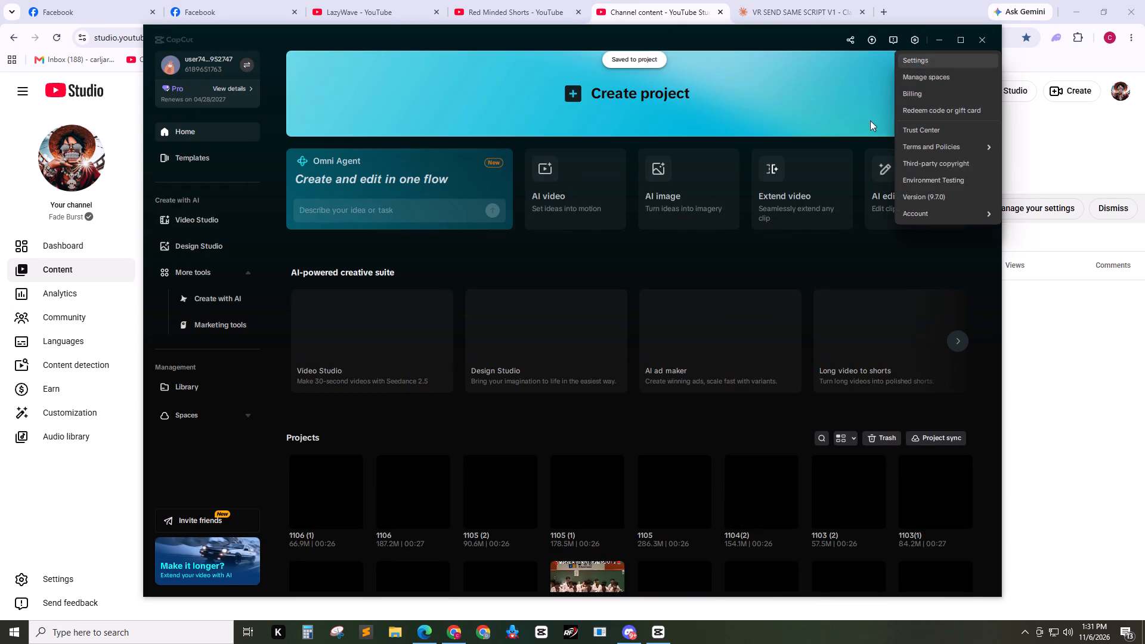
pyautogui.click(581, 283)
pyautogui.click(585, 288)
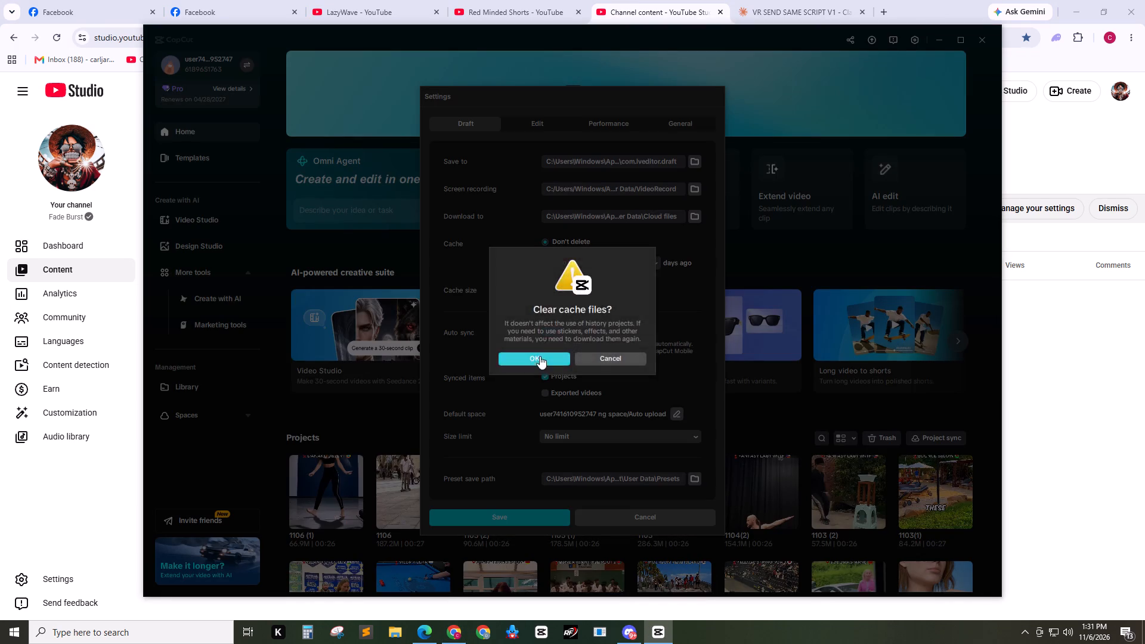
pyautogui.click(540, 356)
# Switch to YouTube Studio in Chrome and upload fade vid 32 nov 9.mp4 from the Videos folder.
pyautogui.click(457, 626)
pyautogui.click(644, 497)
pyautogui.click(559, 420)
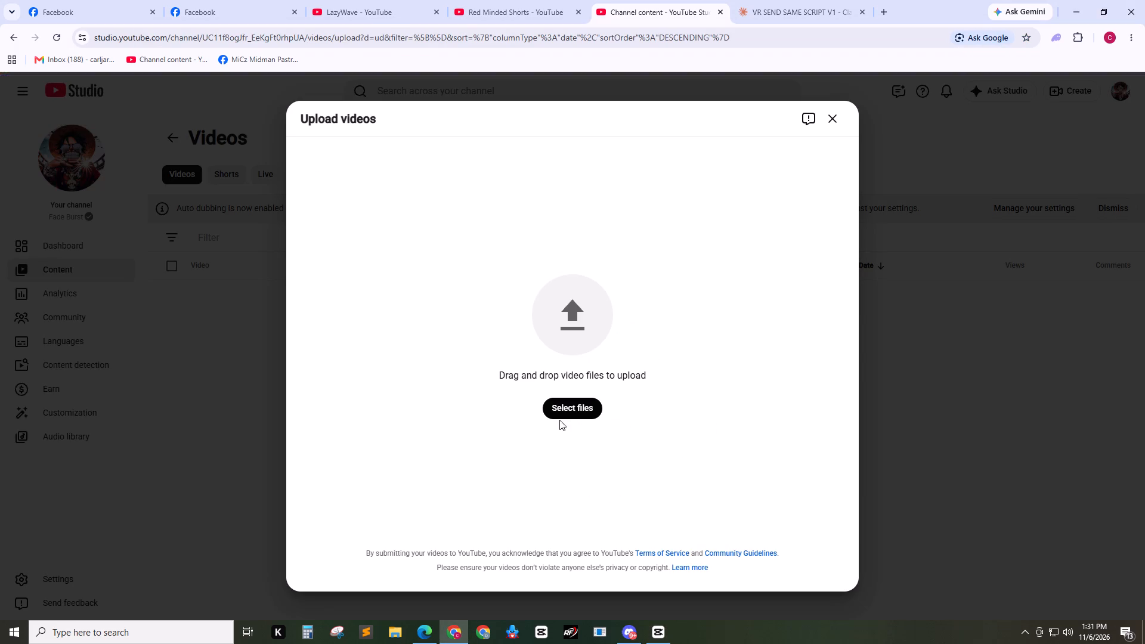
pyautogui.click(561, 414)
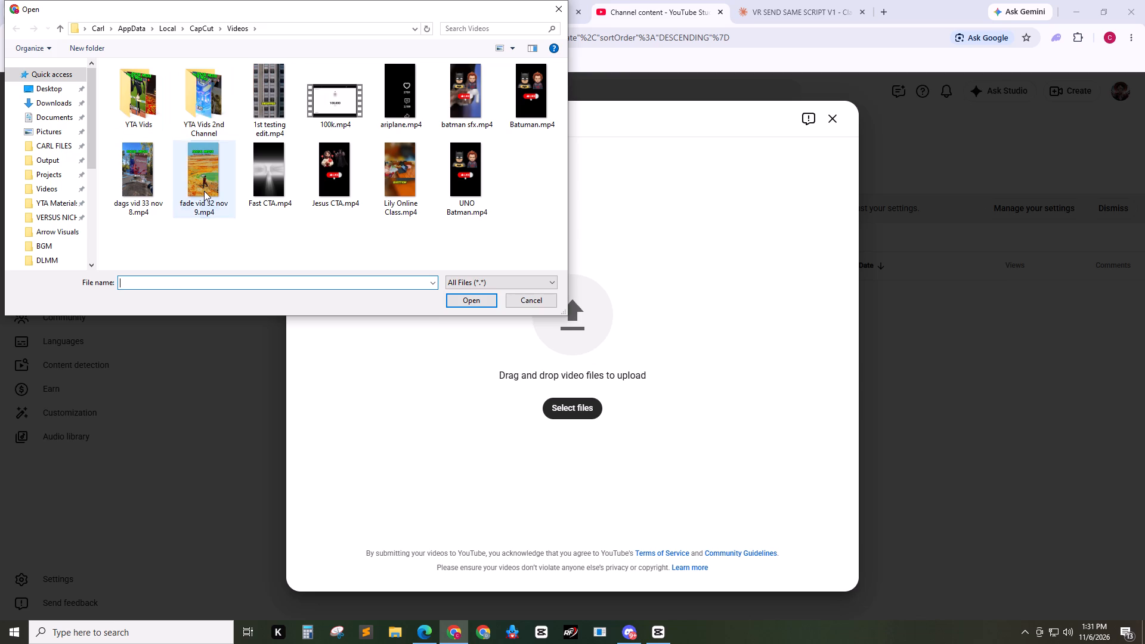
pyautogui.click(204, 191)
pyautogui.click(485, 298)
# Check the cache clearing progress in CapCut and return to the YouTube upload in Chrome.
pyautogui.click(661, 635)
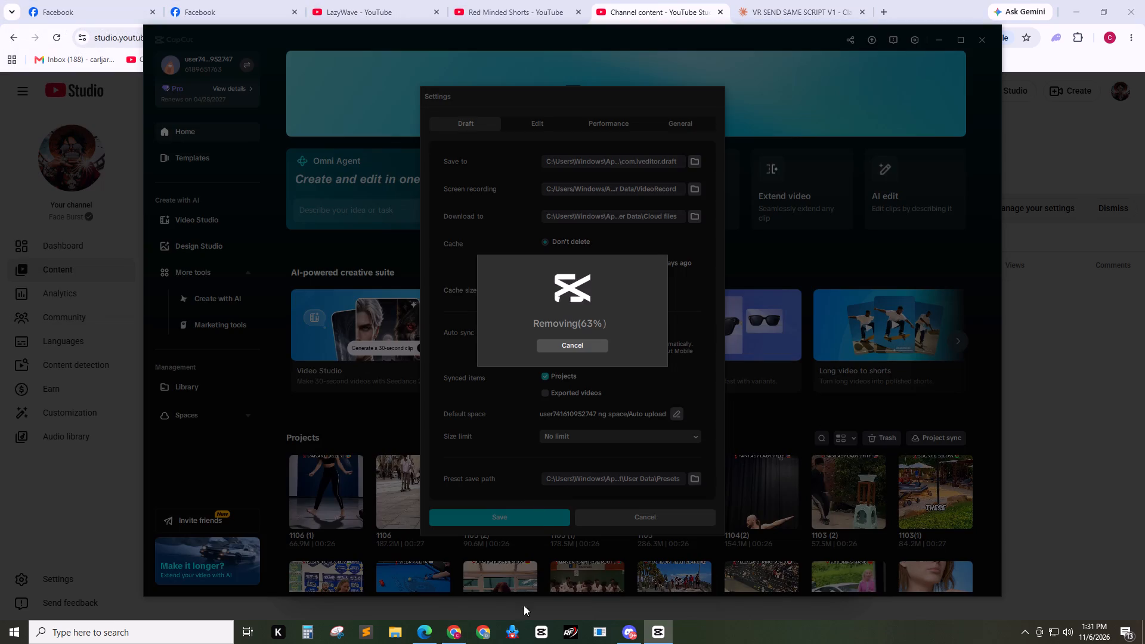
pyautogui.click(456, 630)
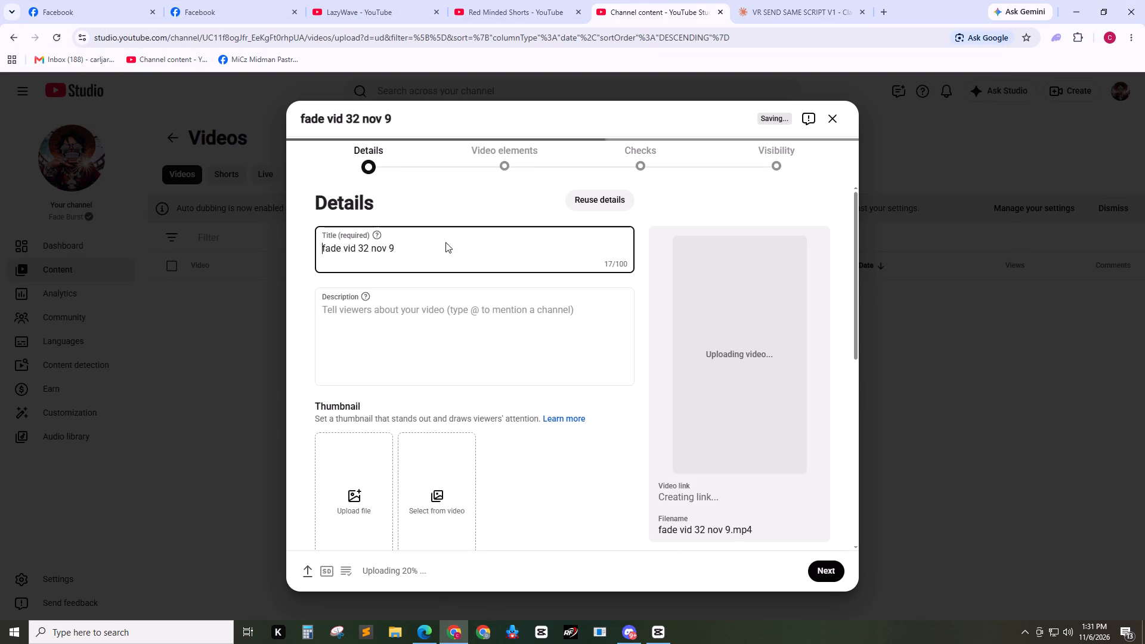
# Replace the video title with the copied "These Dream Travel Spots Hide a SHOCKING Reality!" title and mark the video as not made for kids.
pyautogui.click(445, 245)
pyautogui.hotkey('ctrl', 'a')
pyautogui.hotkey('ctrl', 'v')
pyautogui.click(442, 199)
pyautogui.scroll(-6, 571, 459)
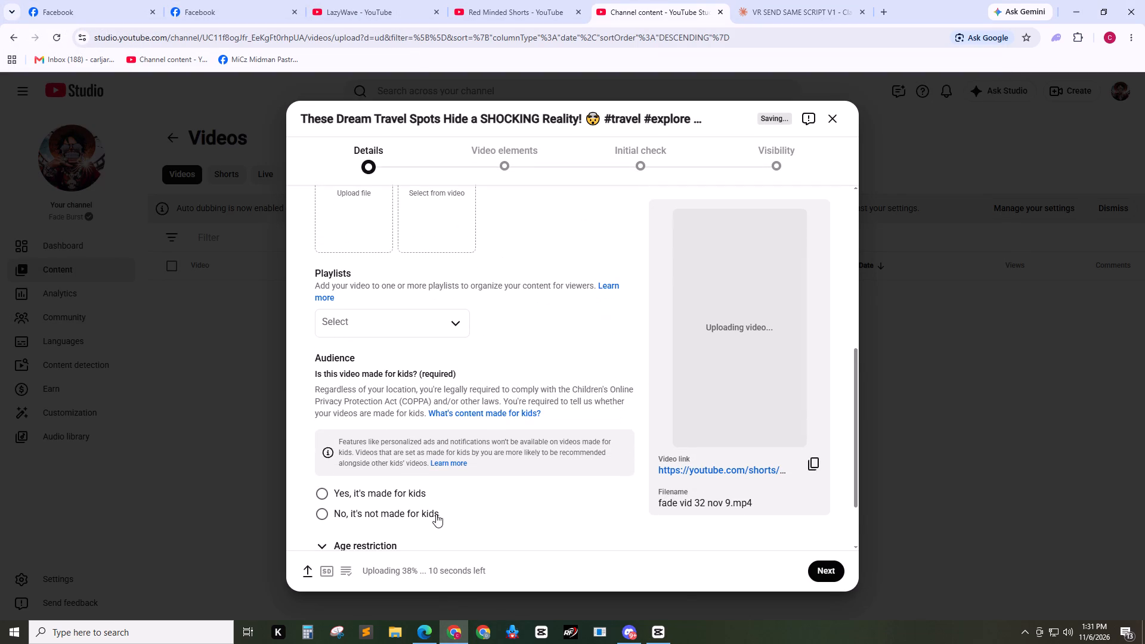
pyautogui.click(435, 514)
# Switch to CapCut, save its settings and close the application.
pyautogui.click(664, 631)
pyautogui.click(541, 515)
pyautogui.click(988, 35)
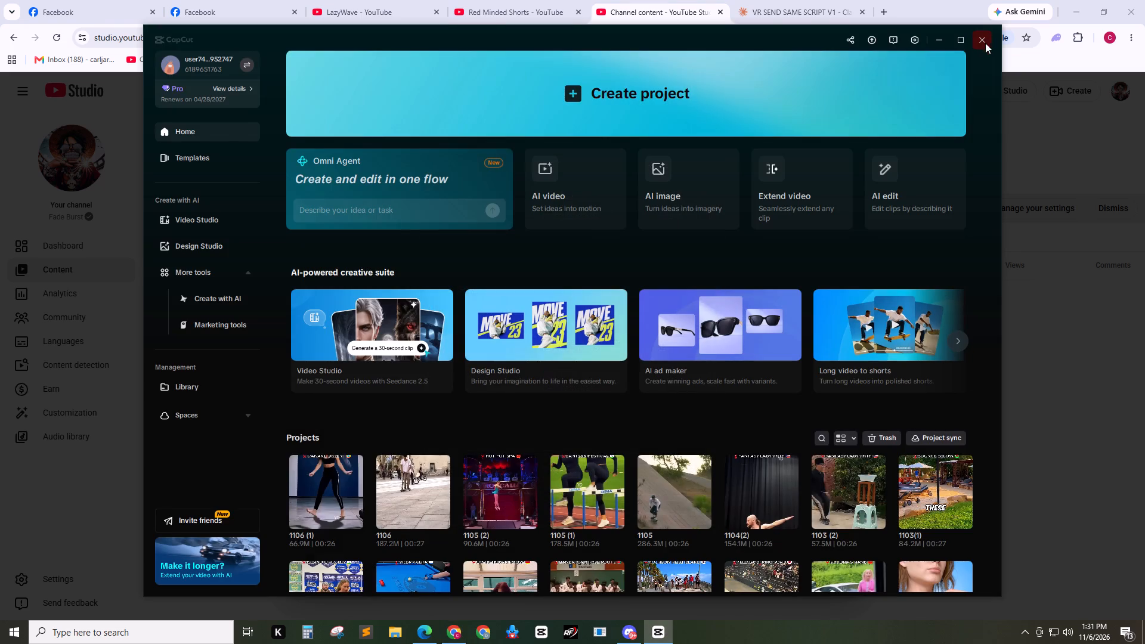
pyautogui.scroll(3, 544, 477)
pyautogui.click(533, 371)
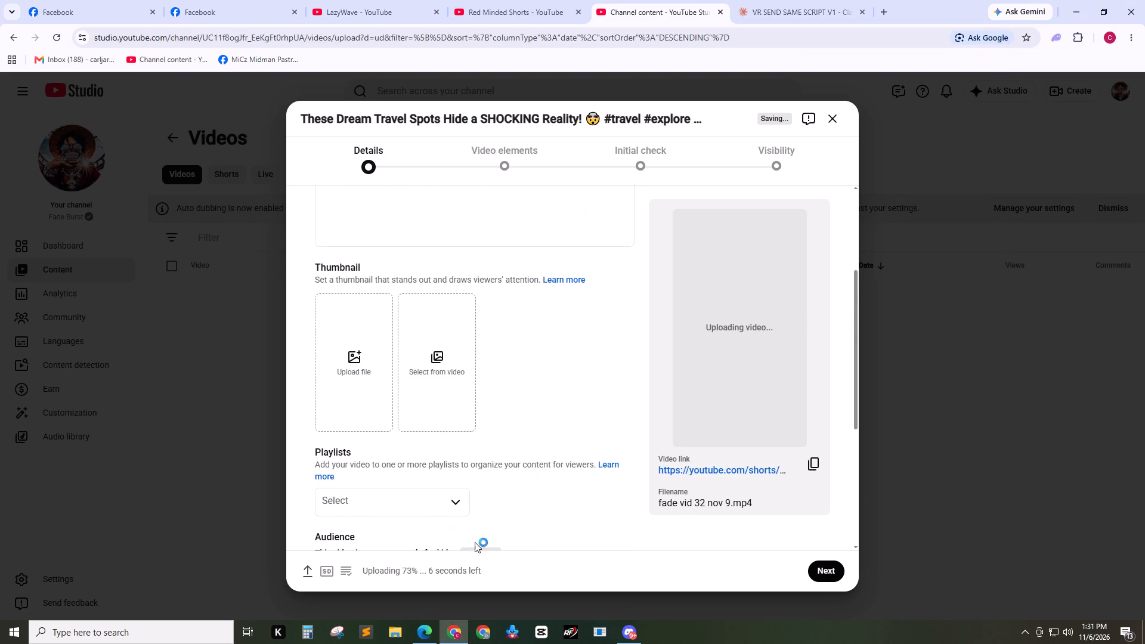
# Switch to Edge, open Google Keep to look over the notes, and close it.
pyautogui.click(429, 638)
pyautogui.click(180, 8)
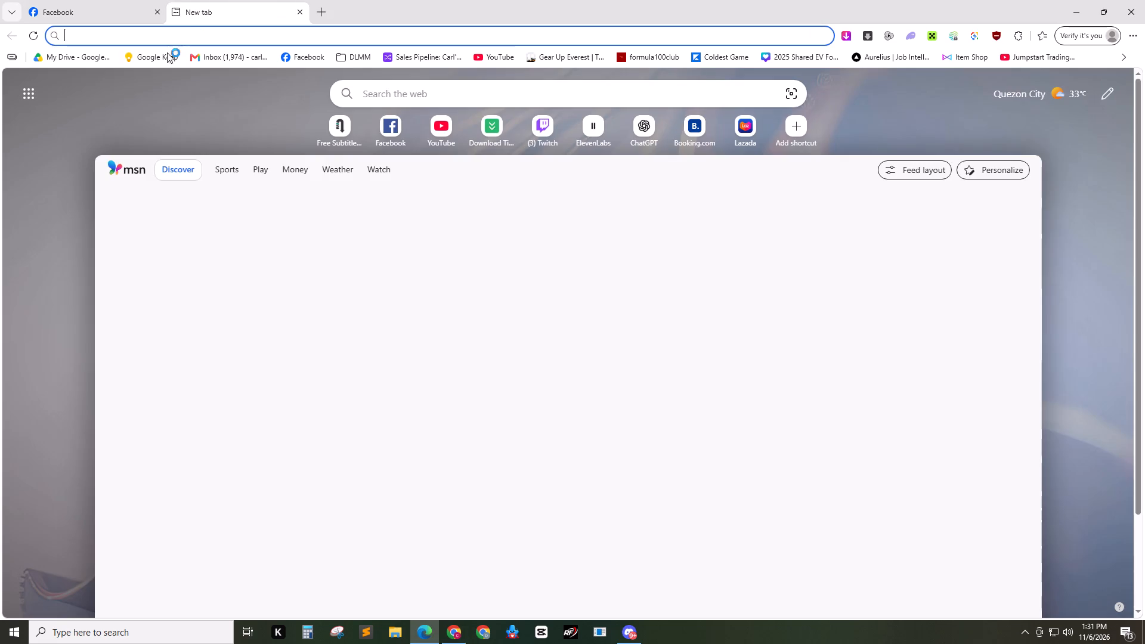
pyautogui.click(164, 57)
pyautogui.hotkey('ctrl', 't')
pyautogui.click(351, 54)
pyautogui.click(392, 0)
pyautogui.click(245, 0)
pyautogui.click(425, 0)
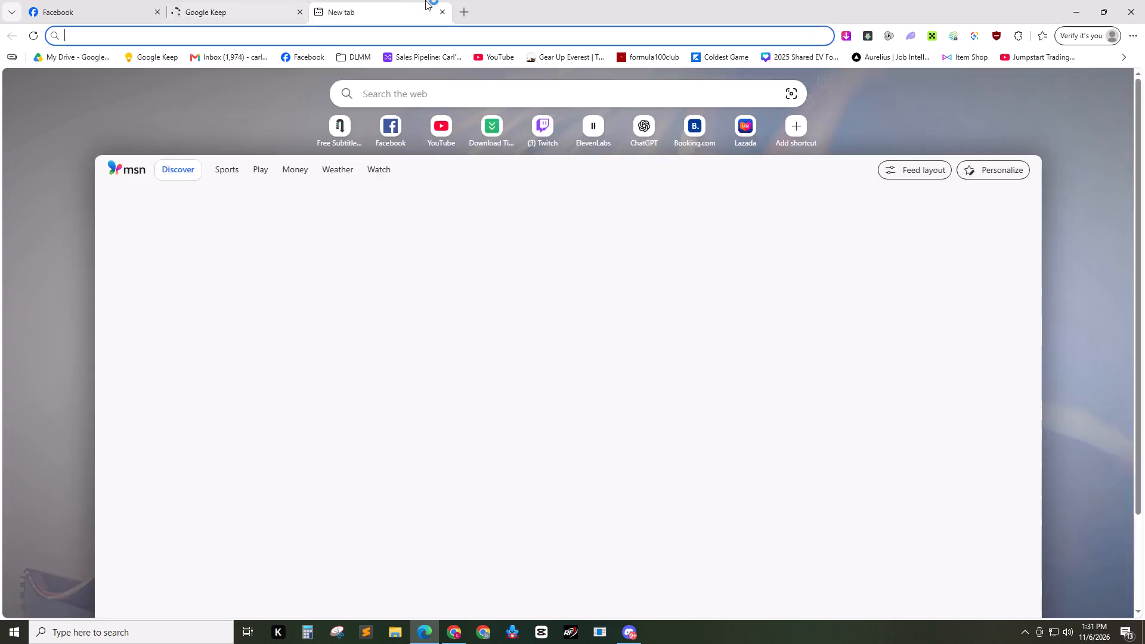
pyautogui.hotkey('ctrl', 'w')
pyautogui.click(257, 0)
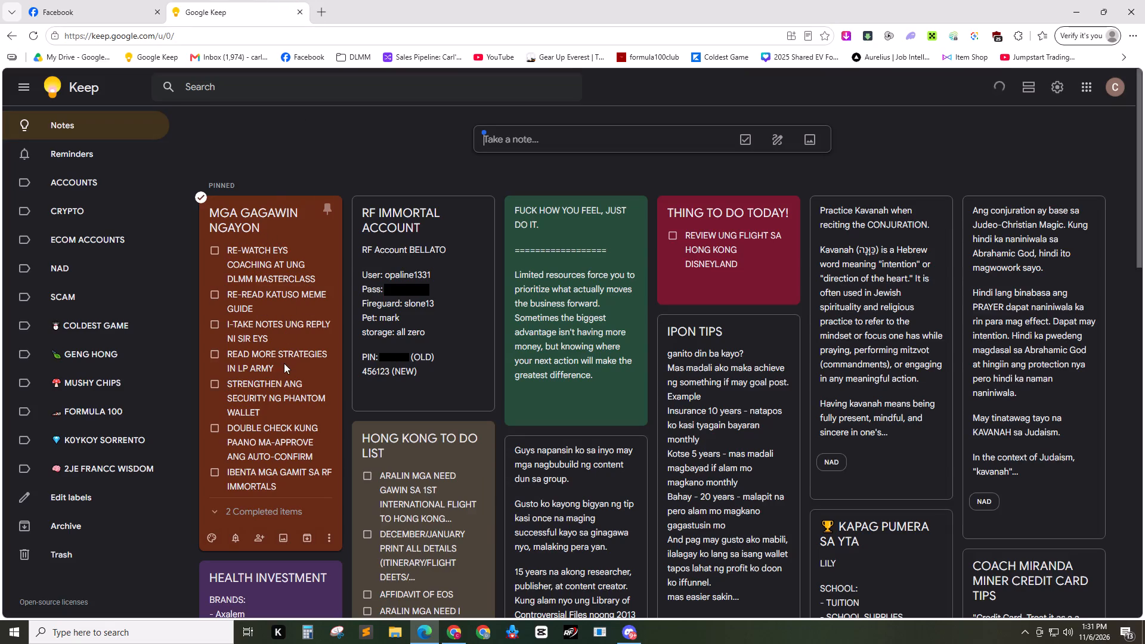
pyautogui.click(333, 138)
pyautogui.hotkey('ctrl', 'w')
# Open the bookmarked GMGN.AI SOL Trenches page in a new Edge tab and return to the YouTube upload in Chrome.
pyautogui.hotkey('ctrl', 't')
pyautogui.click(346, 55)
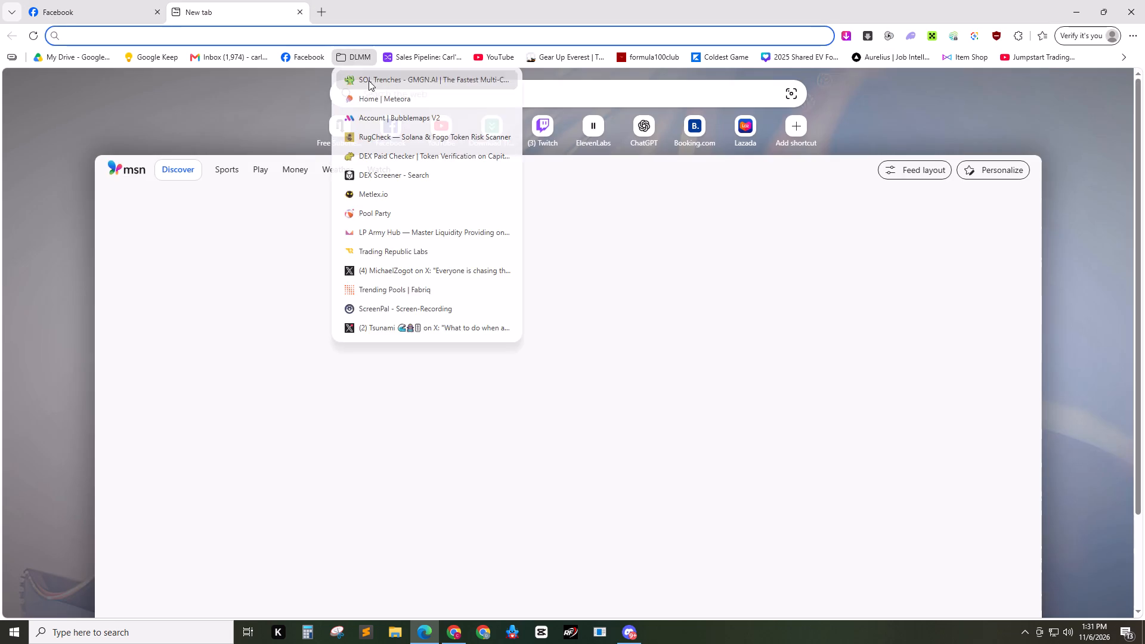
pyautogui.click(369, 80)
pyautogui.click(83, 0)
pyautogui.click(461, 626)
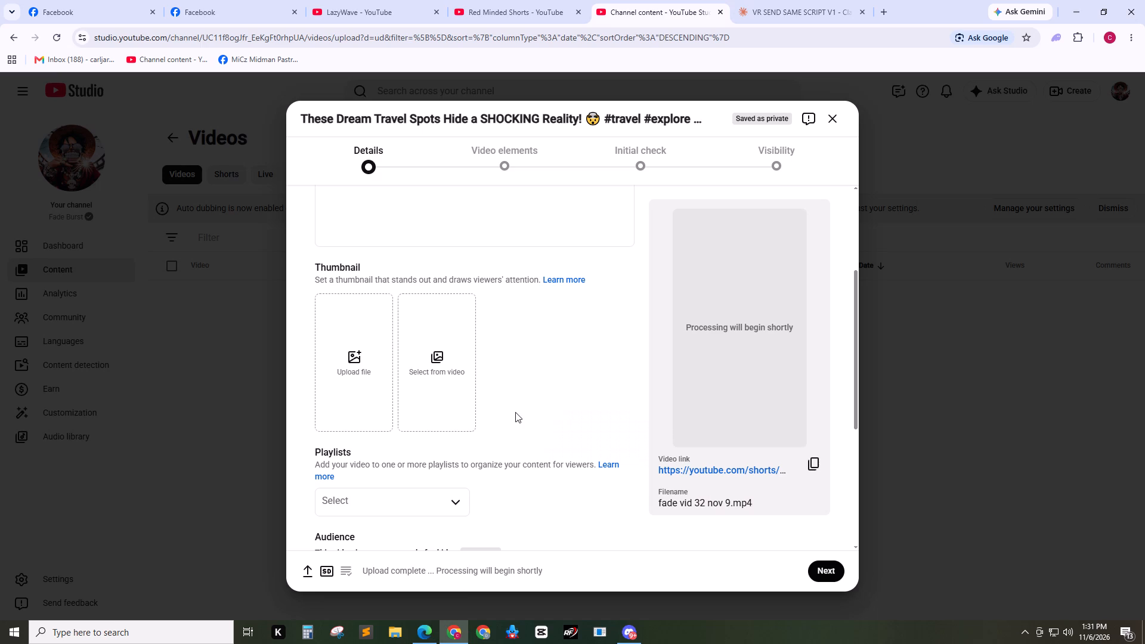